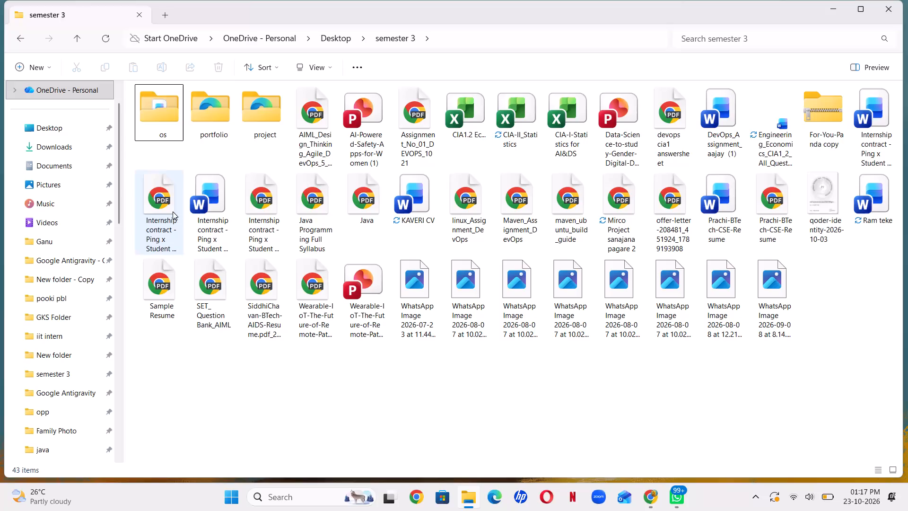
Open the ATHARV INTERN document from the Downloads folder and enable editing on it.
click(49, 150)
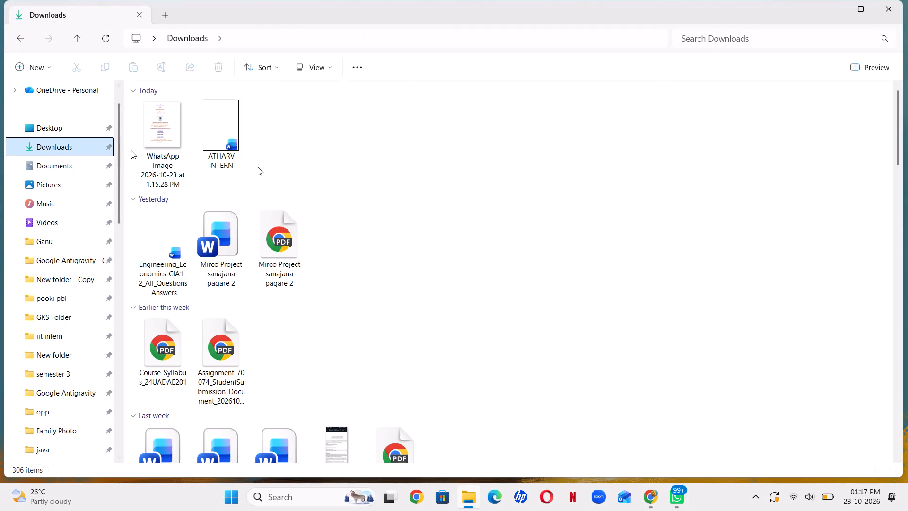
double_click(215, 136)
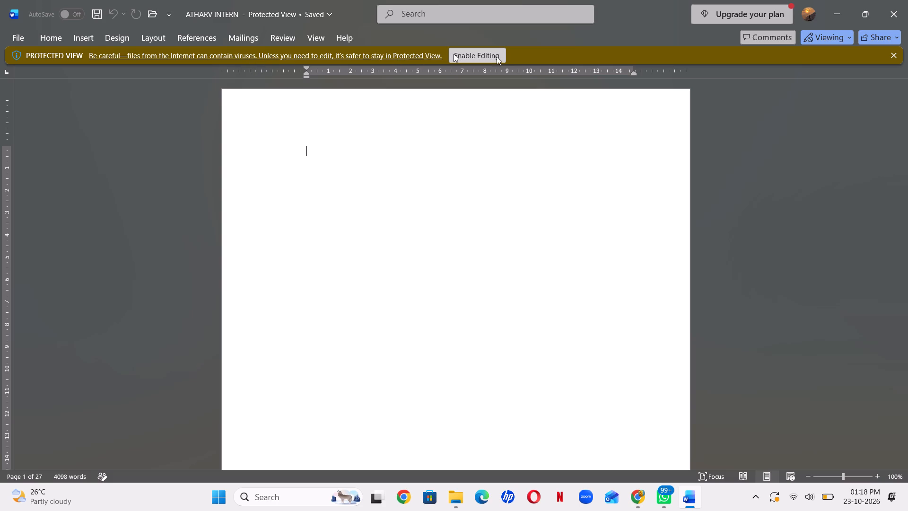
click(504, 54)
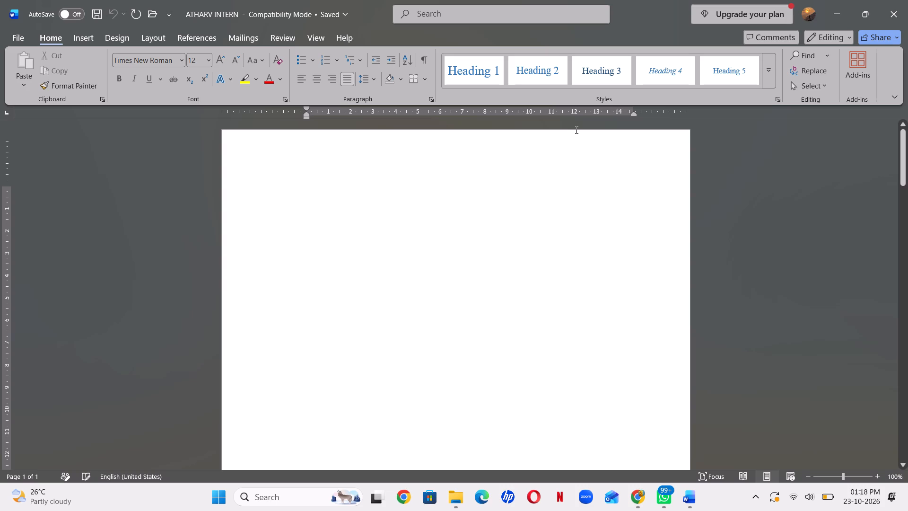
Close the ATHARV INTERN document.
click(907, 13)
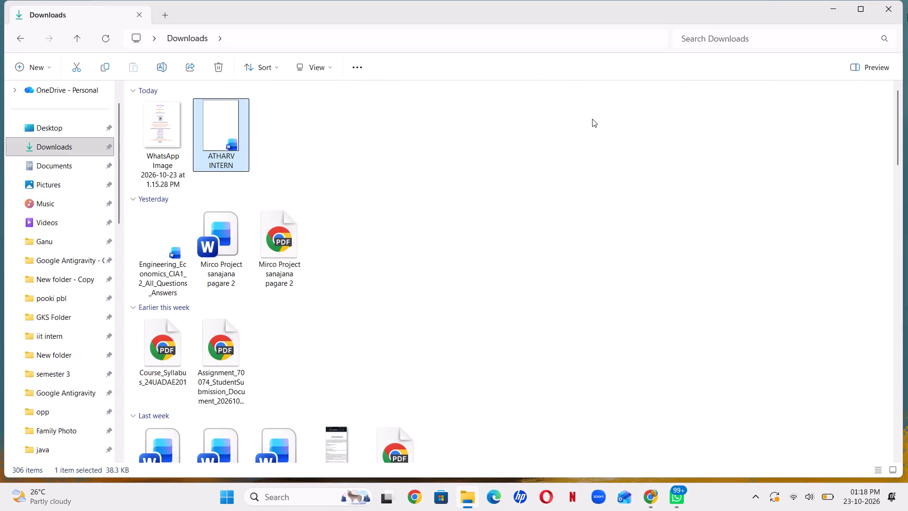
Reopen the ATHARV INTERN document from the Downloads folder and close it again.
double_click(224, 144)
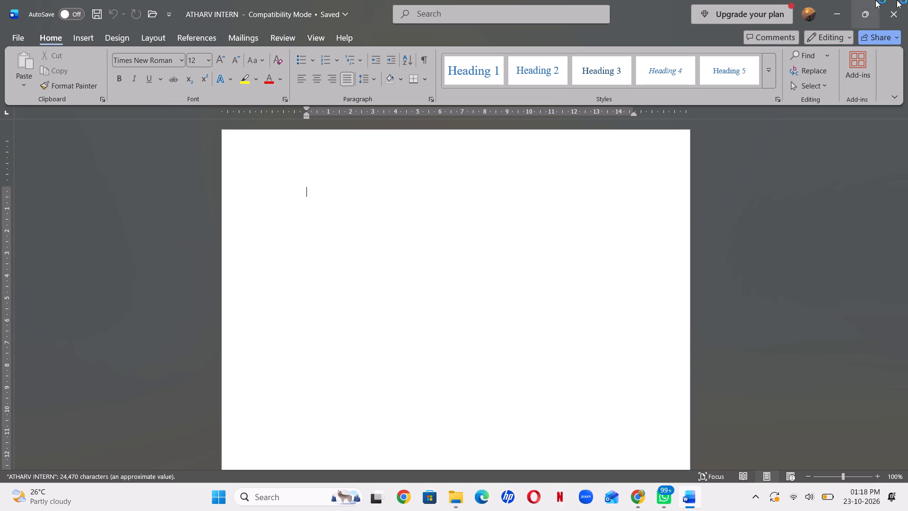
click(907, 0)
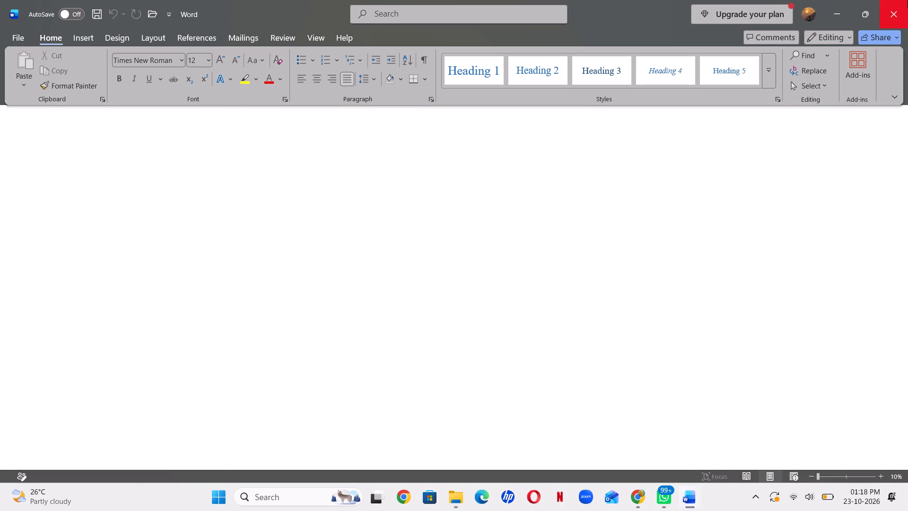
Open the WhatsApp image of the project report cover page from Downloads, examine its wording, logo and layout closely, and minimize the viewer.
double_click(168, 144)
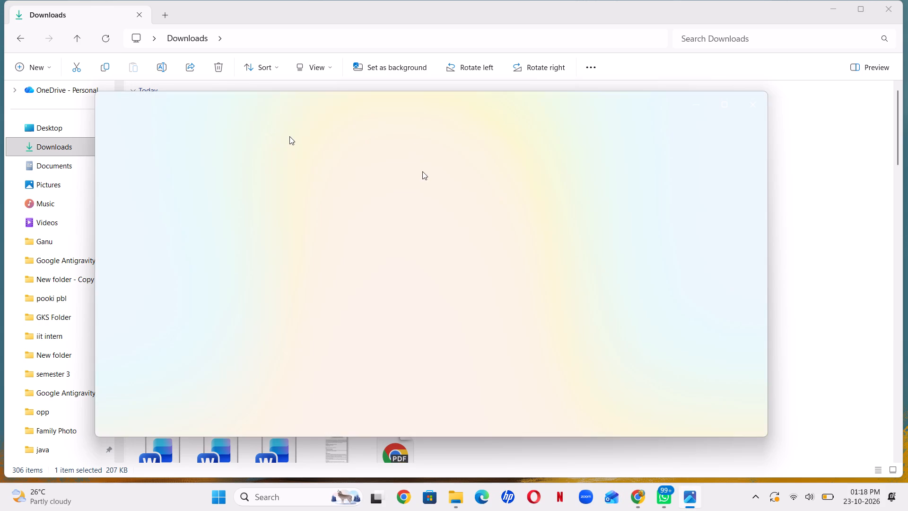
scroll(437, 238, up, 1)
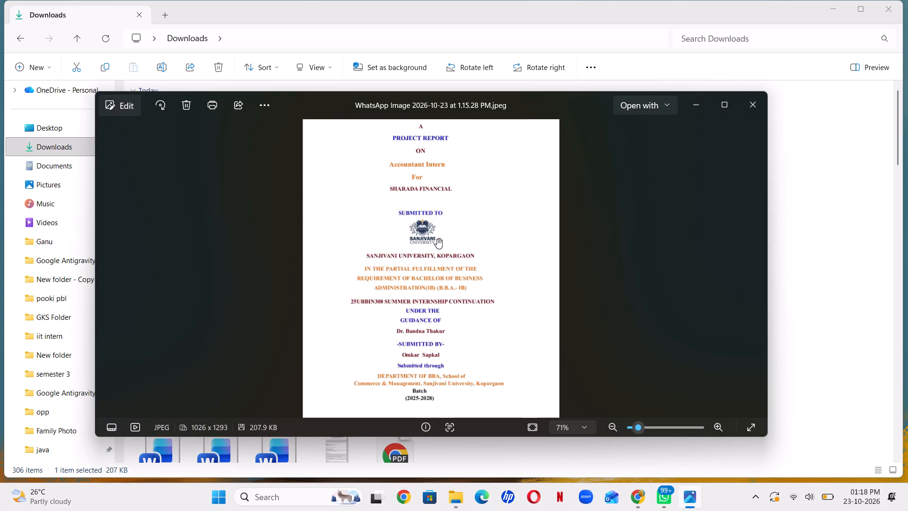
scroll(437, 238, up, 2)
scroll(453, 290, down, 1)
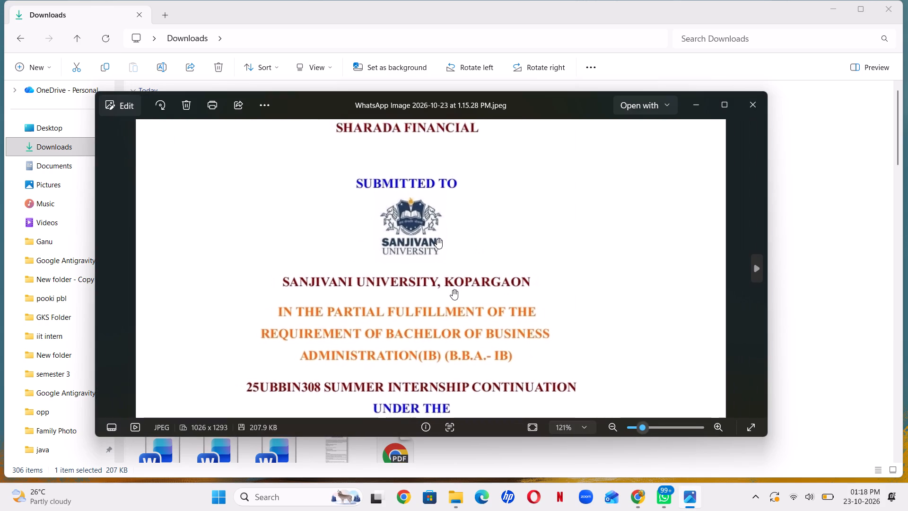
scroll(437, 238, down, 2)
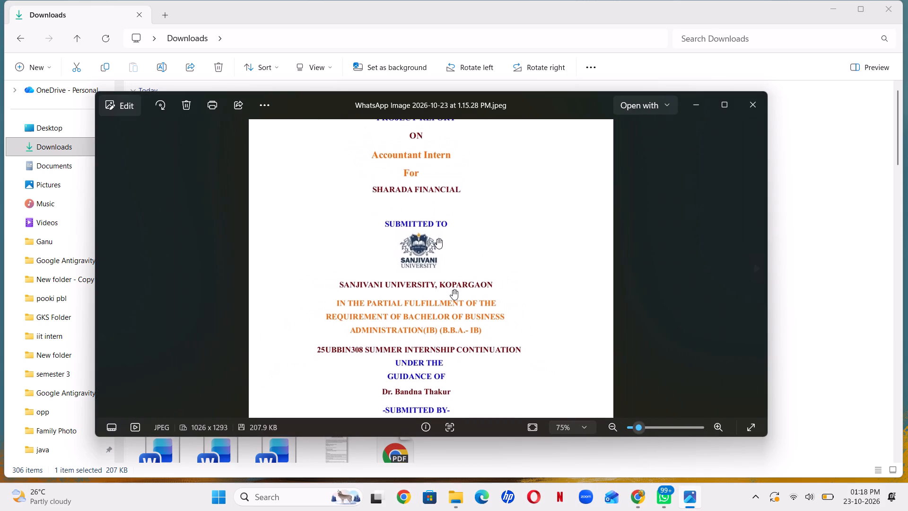
scroll(453, 290, down, 1)
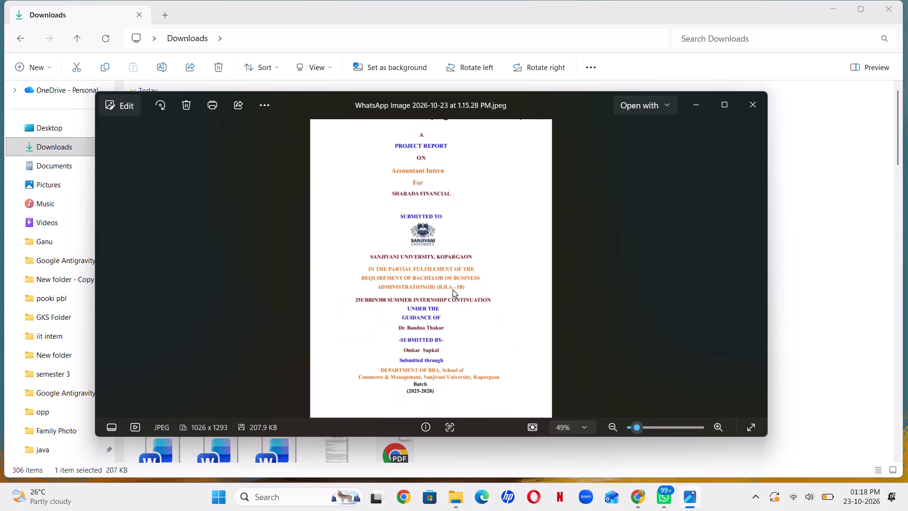
scroll(453, 290, down, 1)
scroll(453, 290, up, 2)
scroll(453, 290, down, 2)
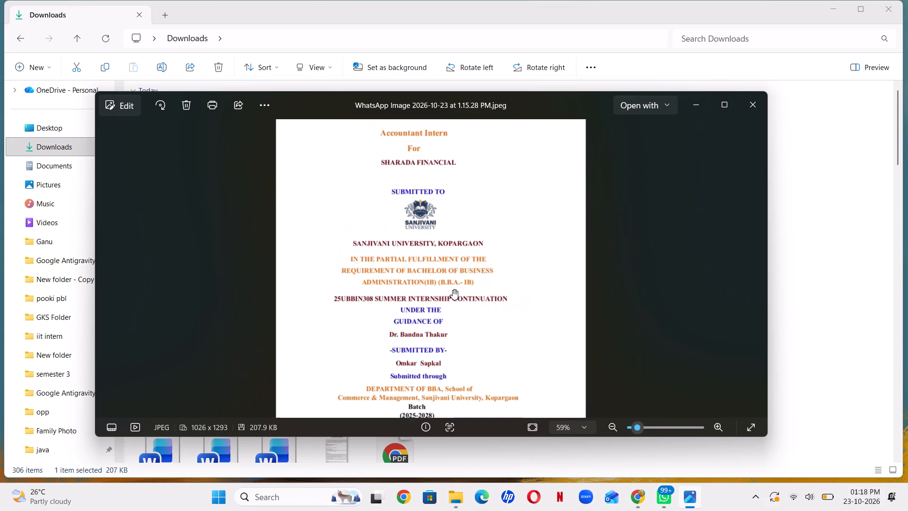
scroll(453, 290, down, 1)
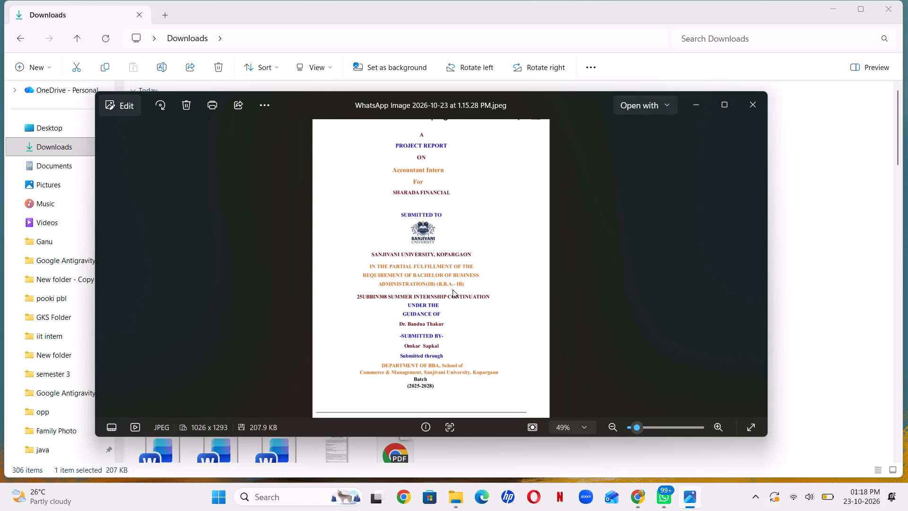
scroll(424, 273, down, 4)
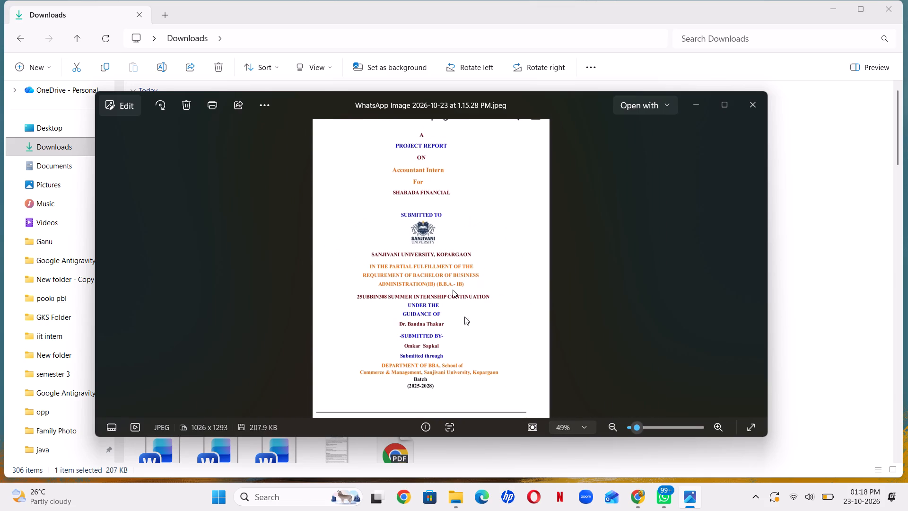
scroll(435, 353, up, 1)
scroll(453, 290, up, 1)
scroll(435, 353, up, 2)
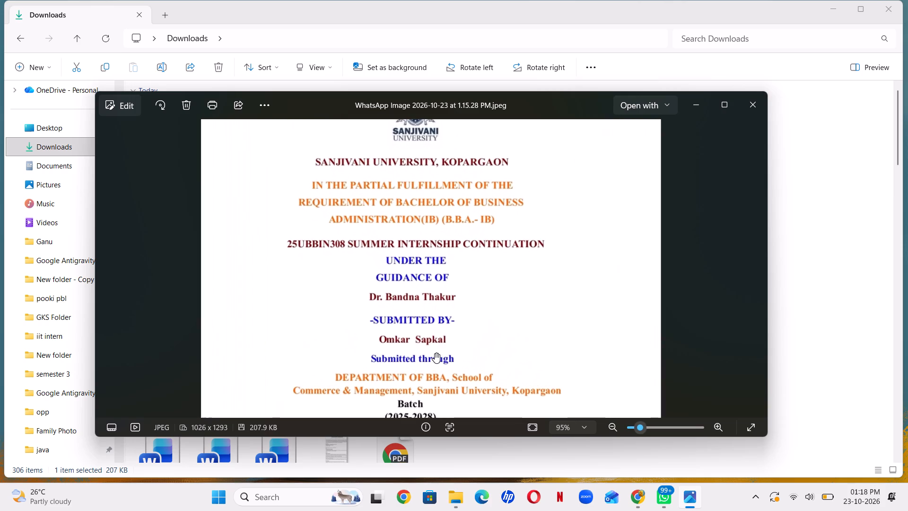
scroll(435, 353, up, 1)
scroll(435, 353, down, 11)
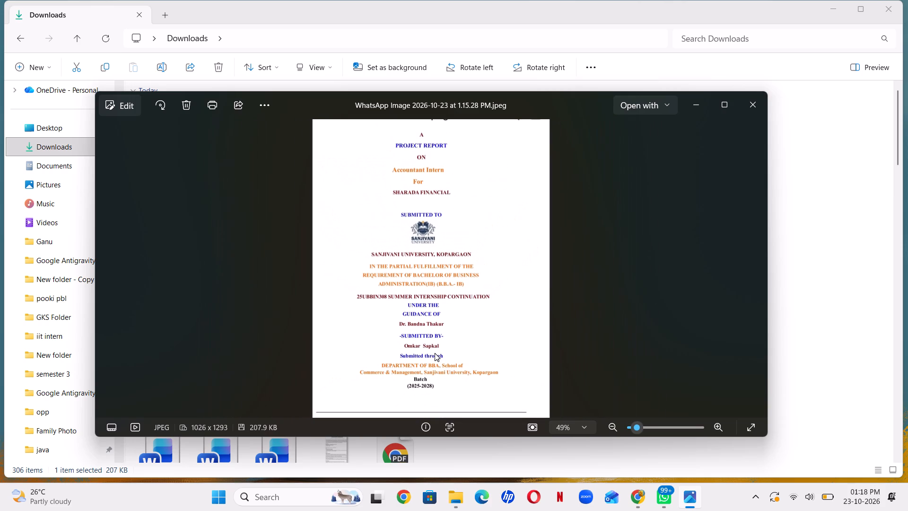
scroll(435, 353, down, 5)
scroll(435, 353, up, 1)
scroll(435, 353, right, 1)
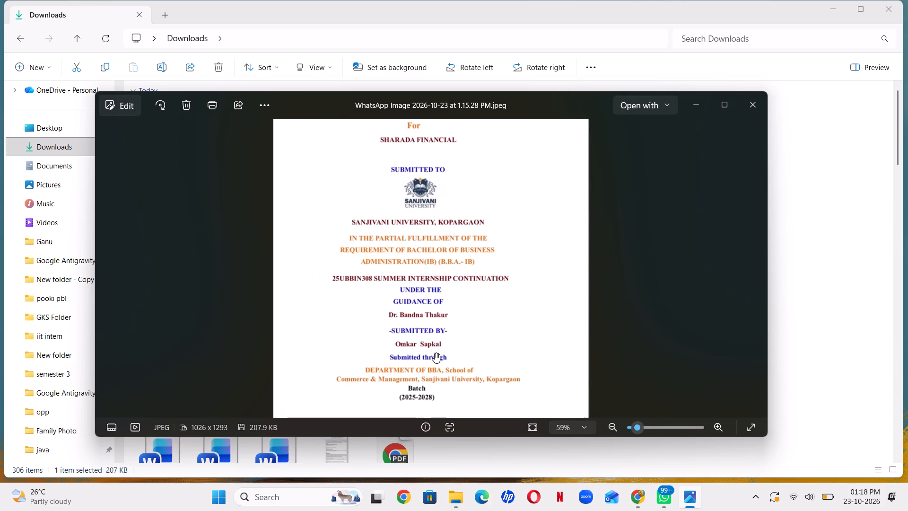
scroll(435, 353, right, 1)
scroll(435, 353, down, 1)
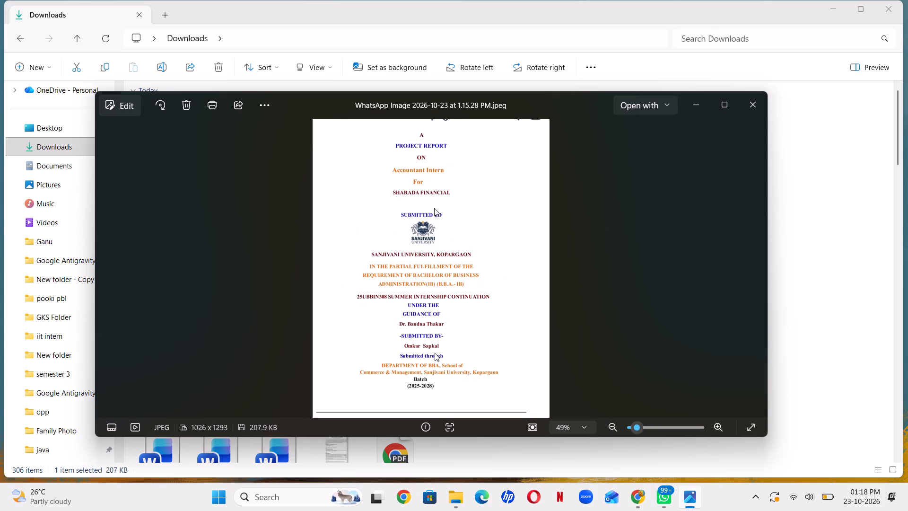
scroll(425, 190, down, 4)
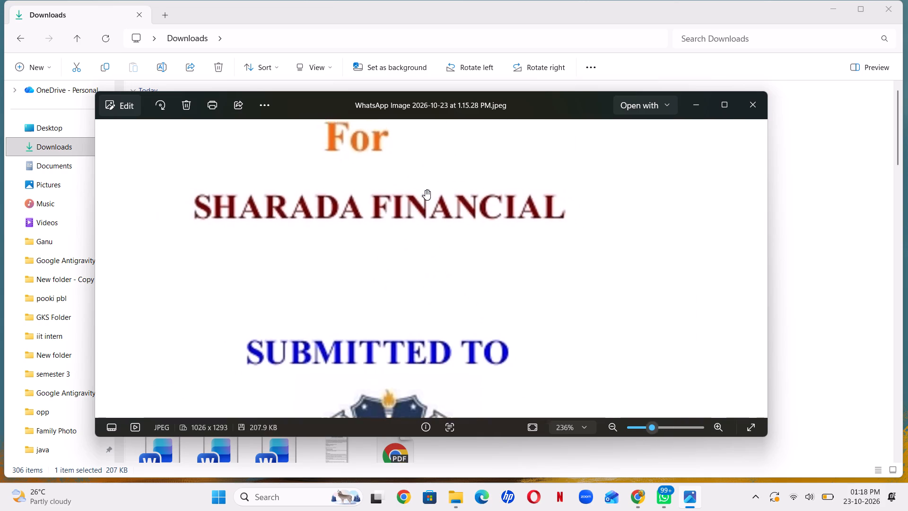
scroll(425, 190, down, 4)
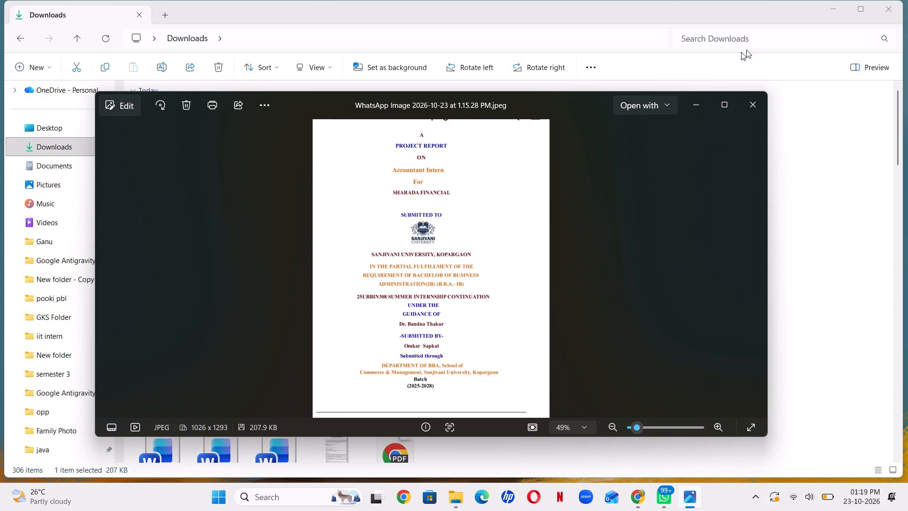
click(698, 103)
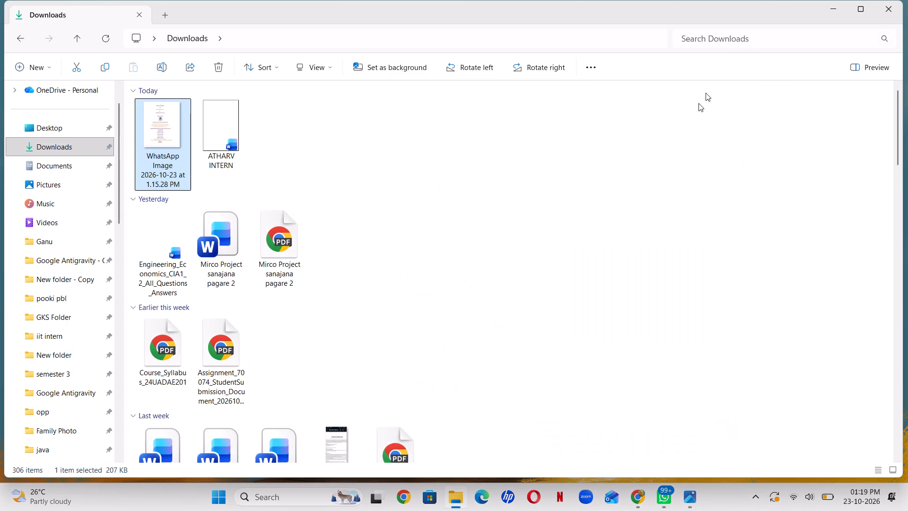
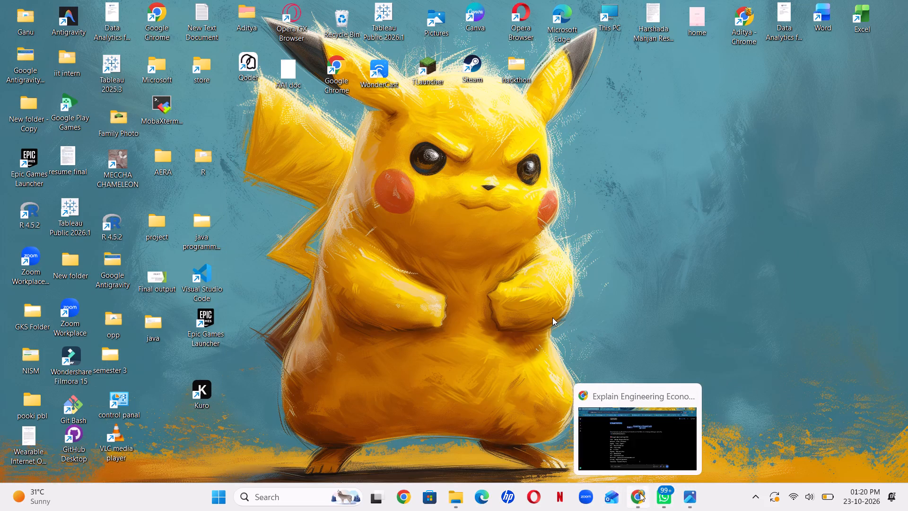
Switch to the Chrome window showing the Explain Engineering Economics conversation in ChatGPT.
click(640, 493)
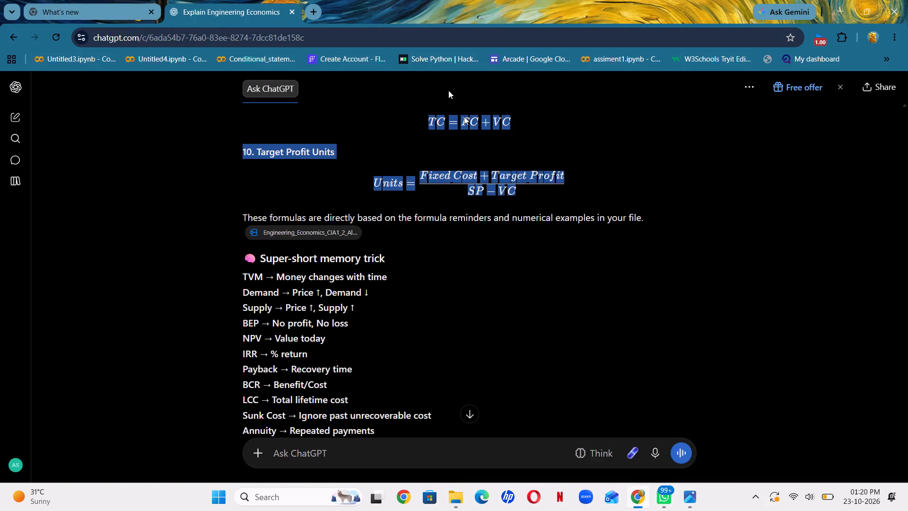
Search Google for "i love pdf" in a new browser tab and open the iLovePDF website.
click(314, 10)
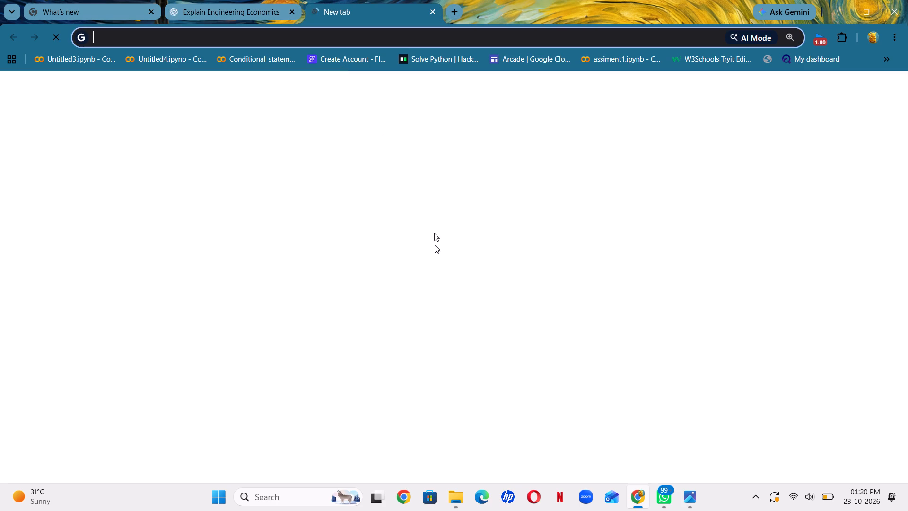
click(430, 270)
text(i love)
key(space)
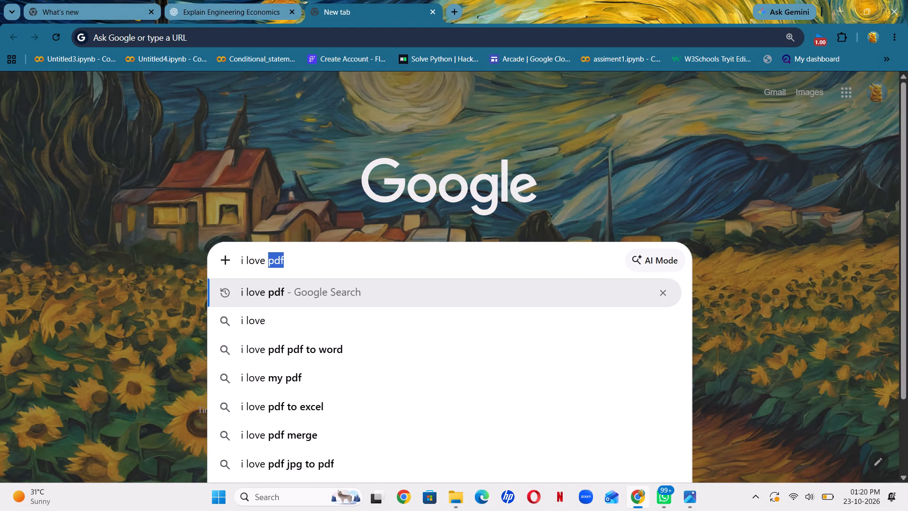
key(Tab)
key(Return)
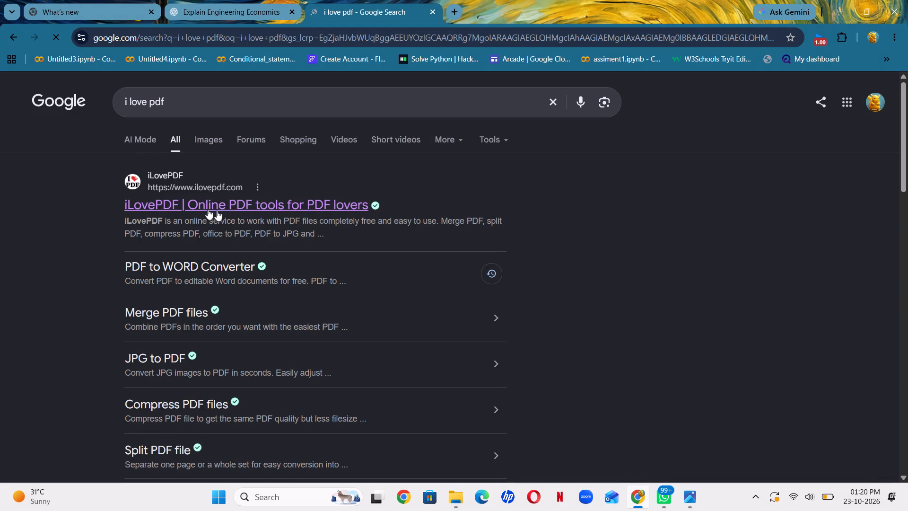
click(230, 202)
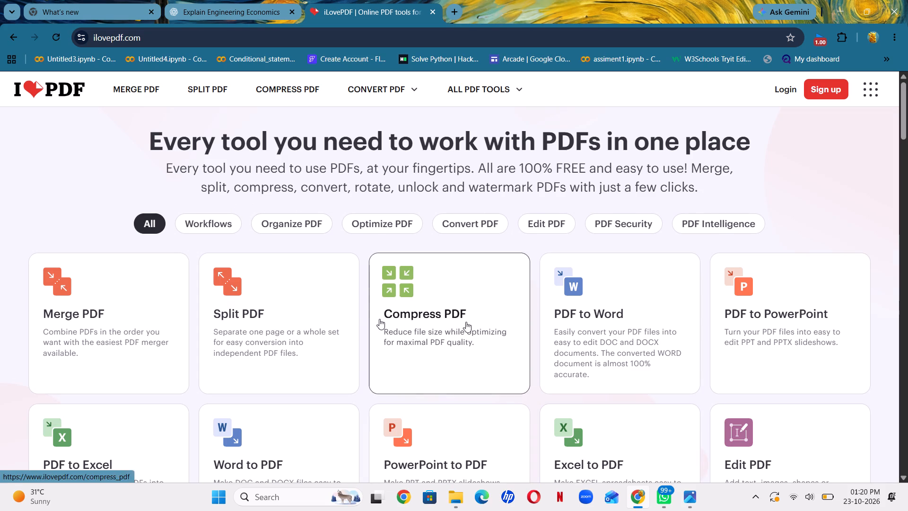
Look through the iLovePDF homepage's tool cards to see which PDF conversion and editing tools are offered.
scroll(397, 357, down, 2)
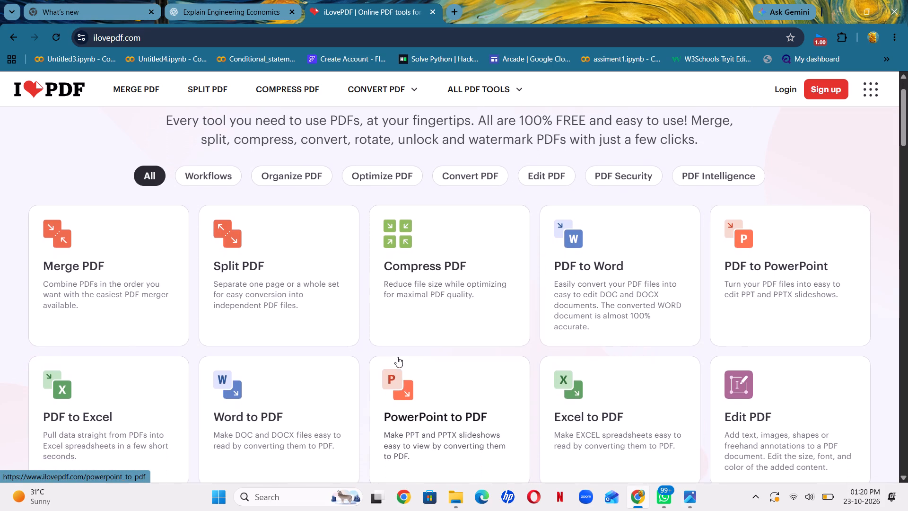
scroll(397, 357, down, 2)
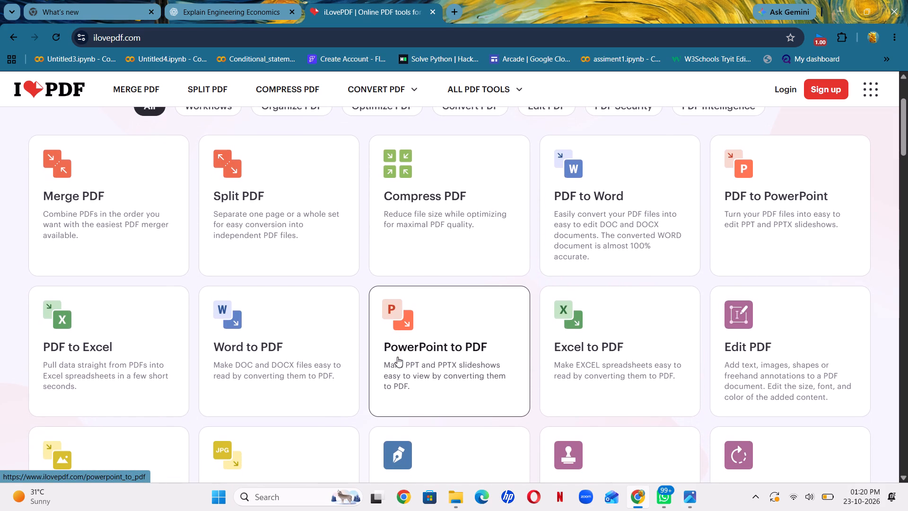
scroll(397, 357, down, 3)
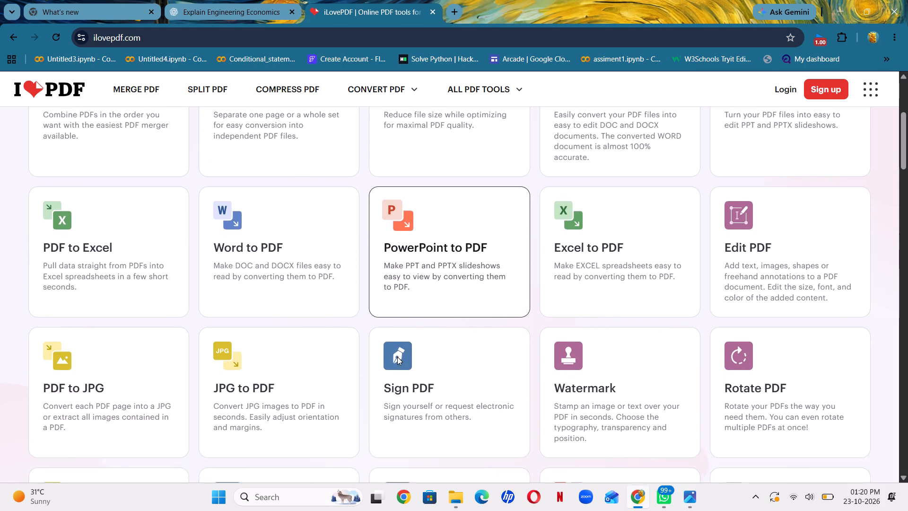
scroll(397, 357, down, 2)
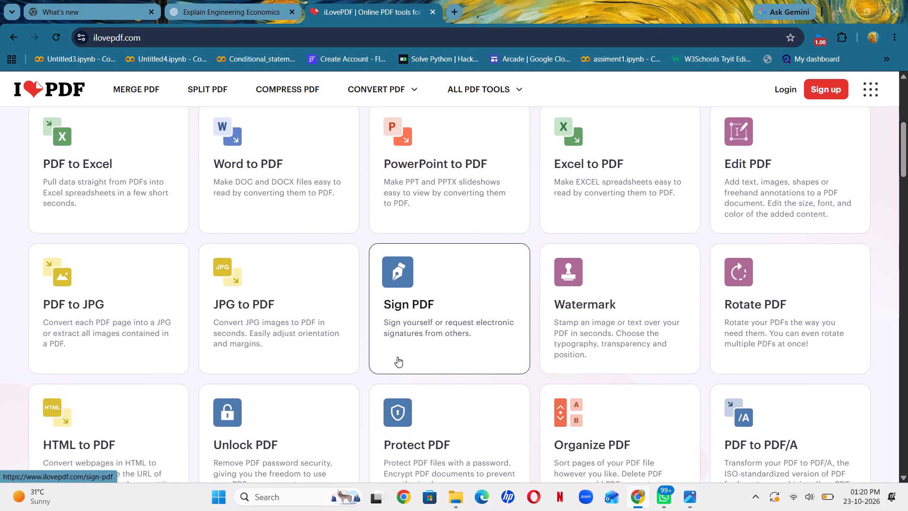
scroll(397, 357, down, 1)
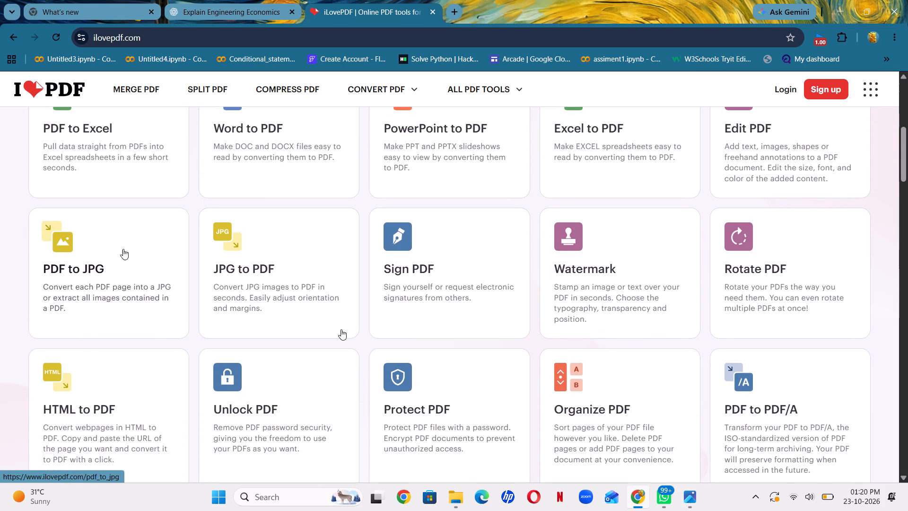
scroll(270, 268, down, 1)
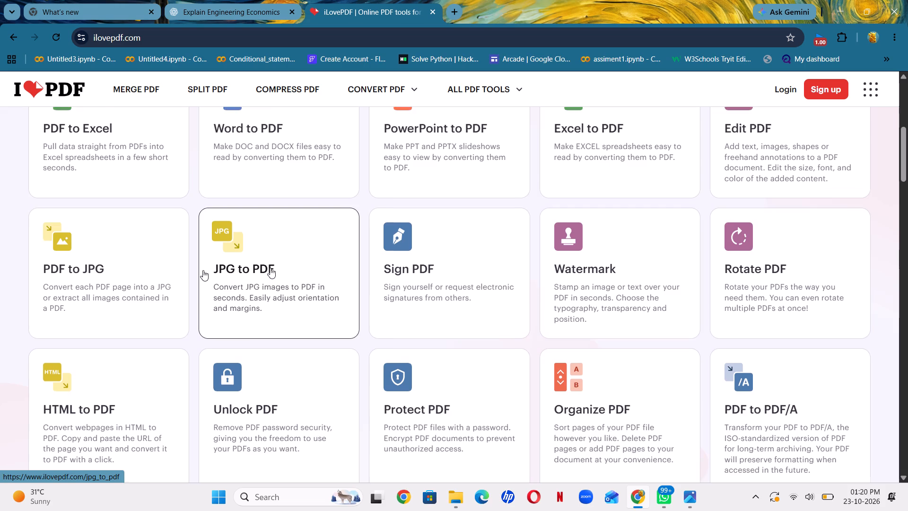
scroll(203, 270, down, 1)
scroll(270, 268, down, 2)
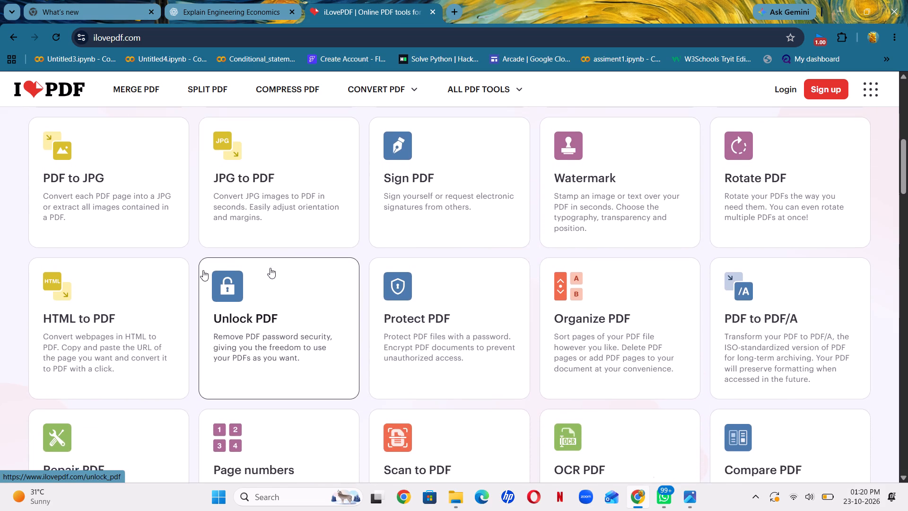
scroll(203, 270, down, 1)
scroll(270, 268, down, 1)
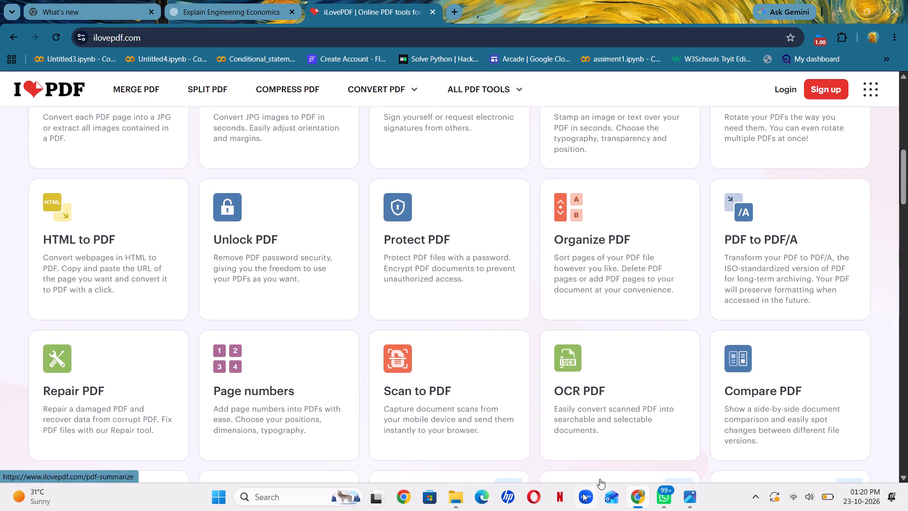
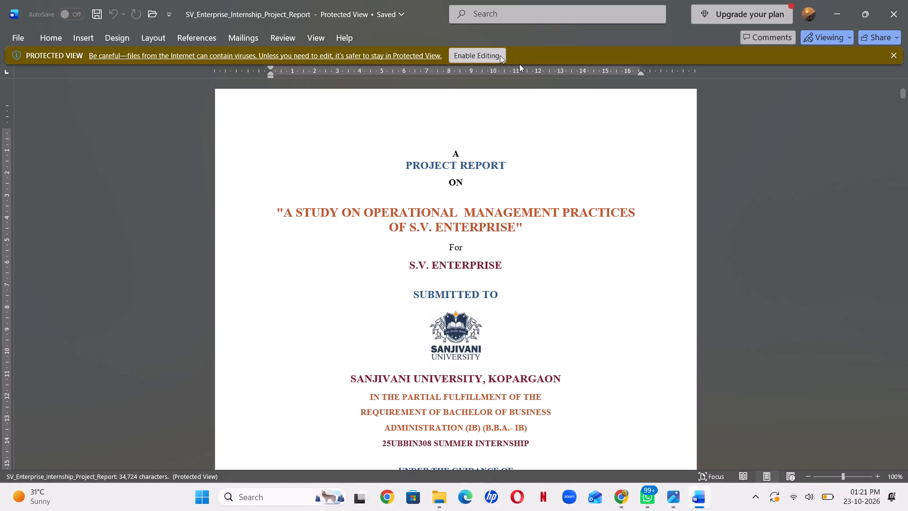
Enable editing for the protected SV_Enterprise_Internship_Project_Report document in Microsoft Word.
click(492, 51)
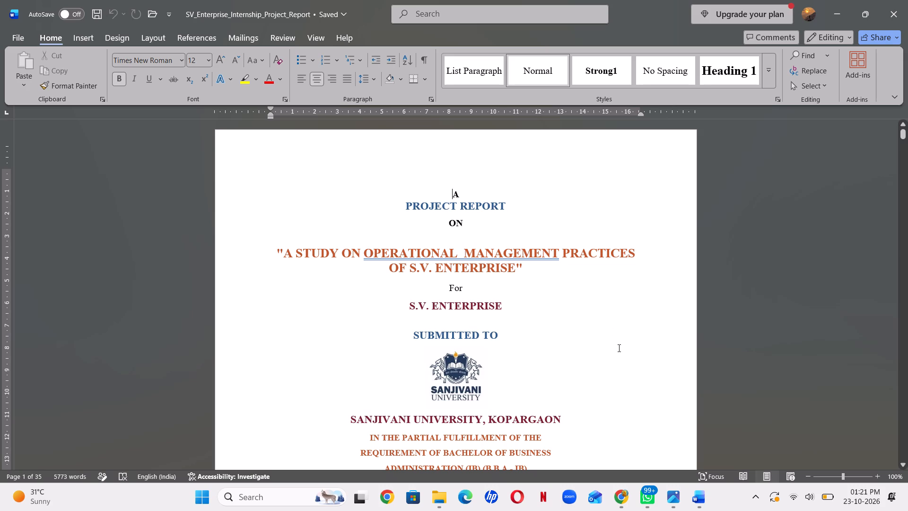
Replace "OPERATIONAL MANAGEMENT" in the cover page's report title with "INVENTORY MANAGEMENT", in capitals.
scroll(582, 364, down, 1)
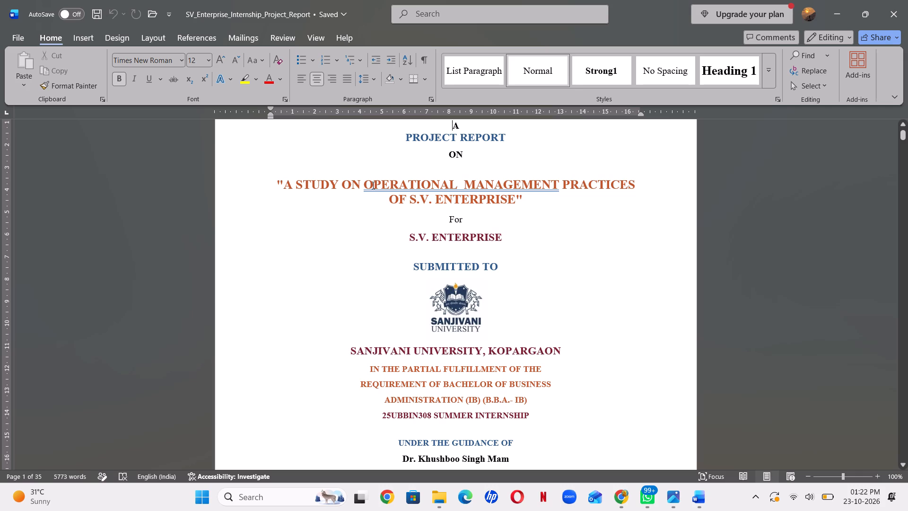
drag(365, 184, 515, 190)
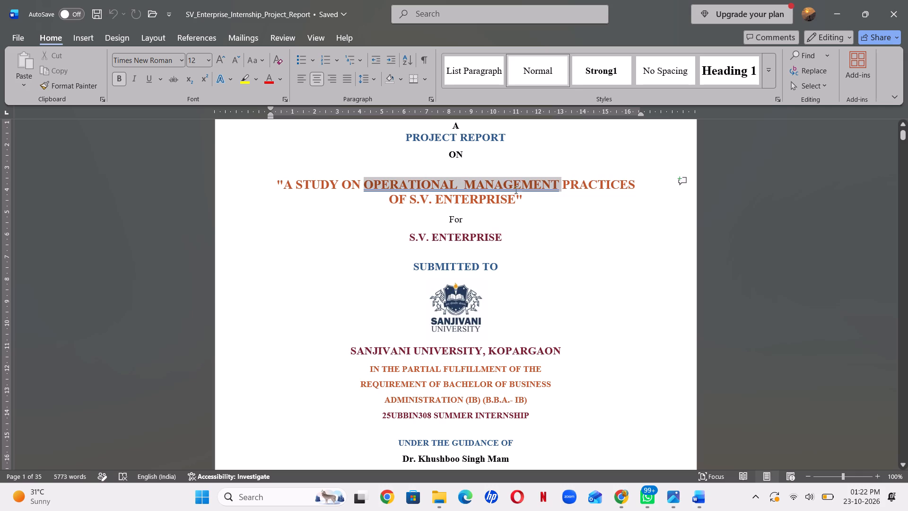
drag(515, 190, 534, 190)
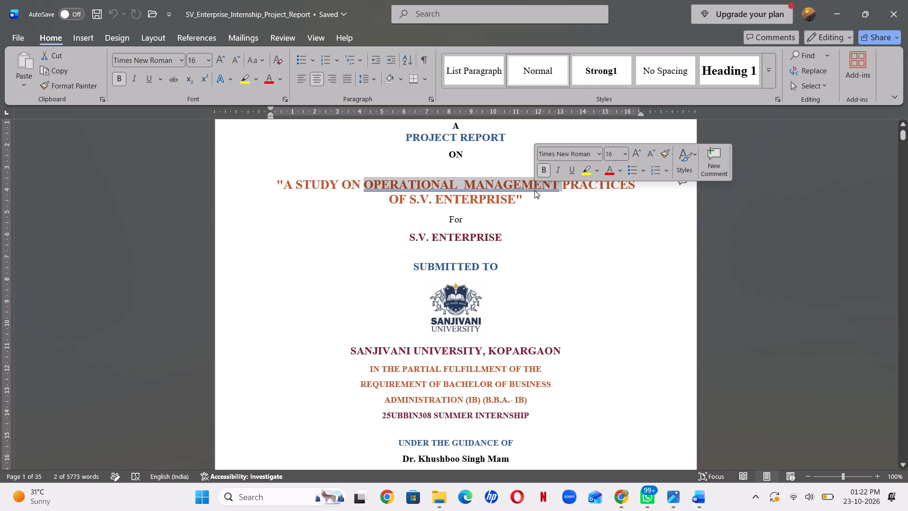
key(BackSpace)
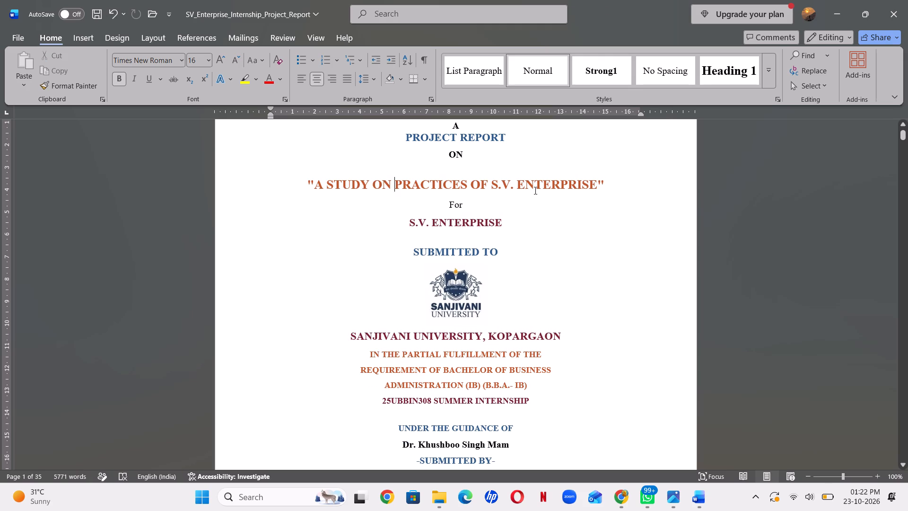
text(In)
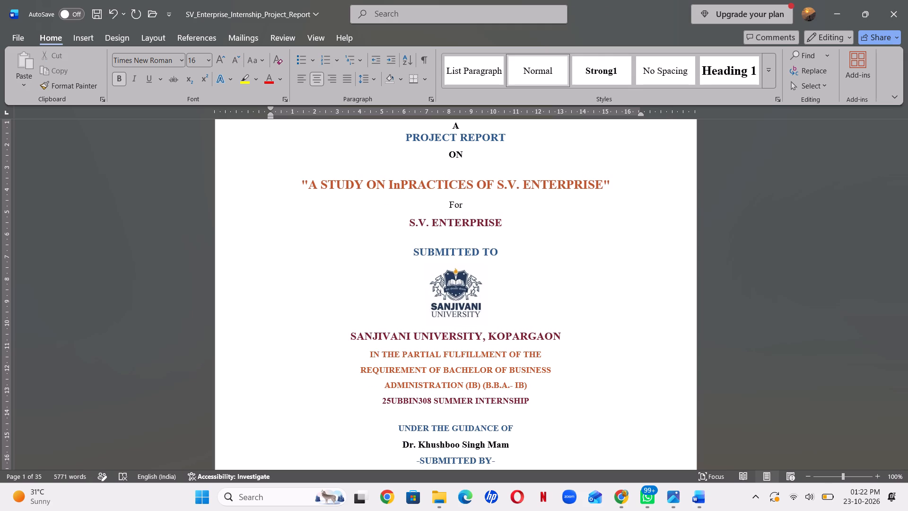
key(BackSpace)
text(NVEN)
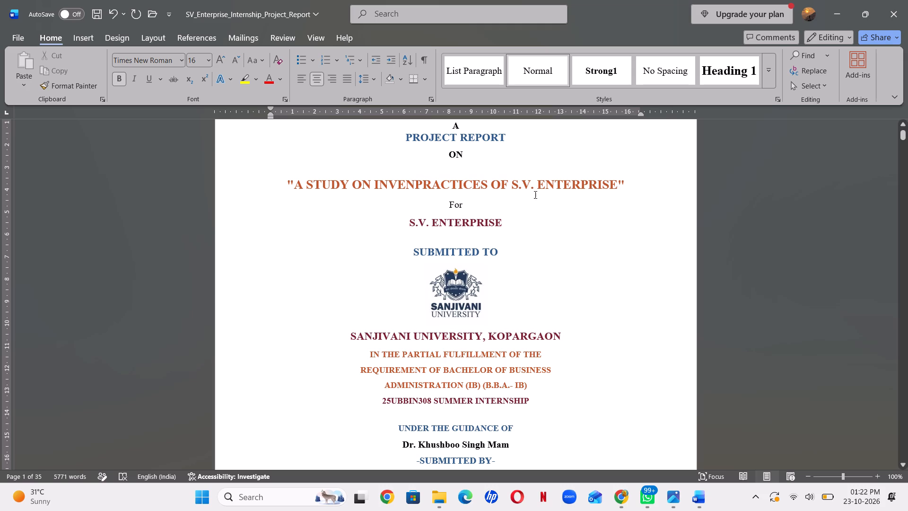
text(TORY)
key(space)
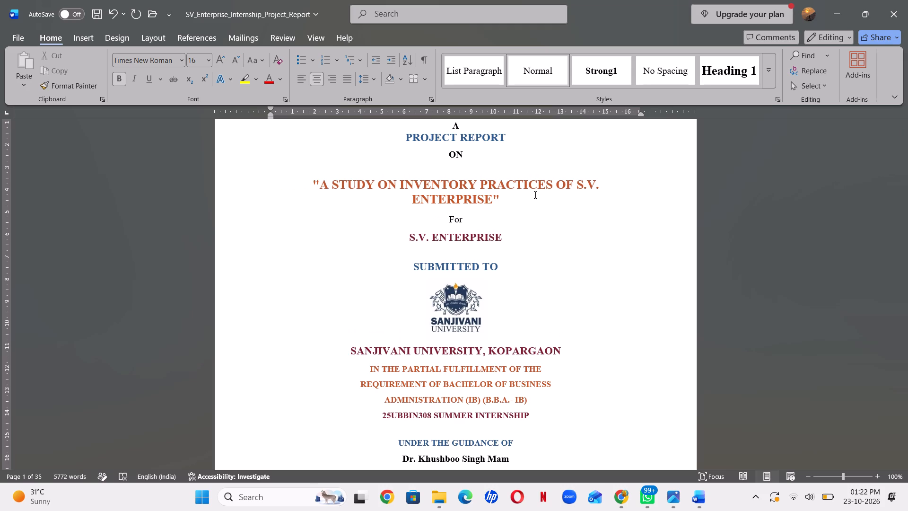
key(shift+m)
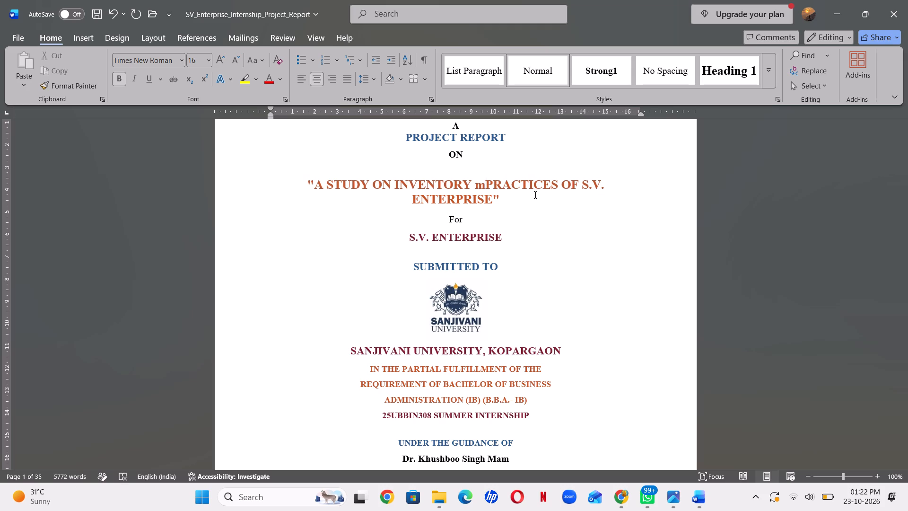
key(BackSpace)
text(MA)
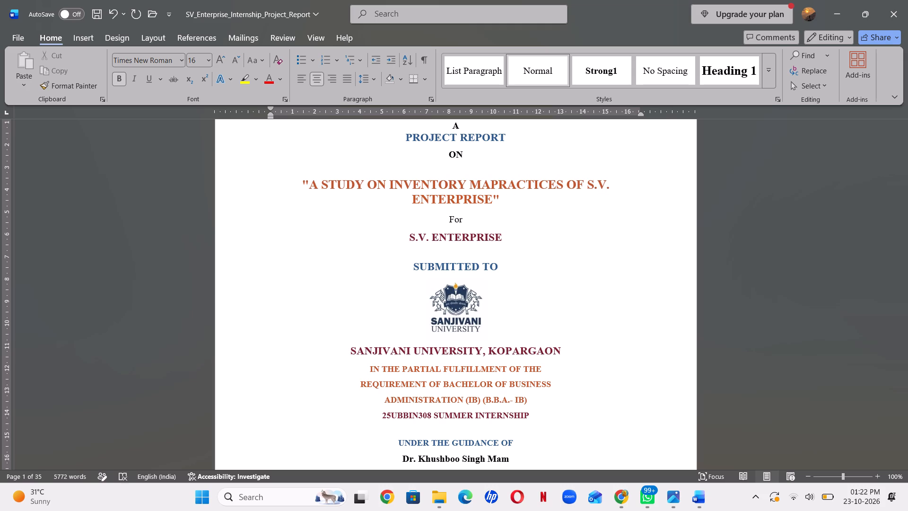
key(g)
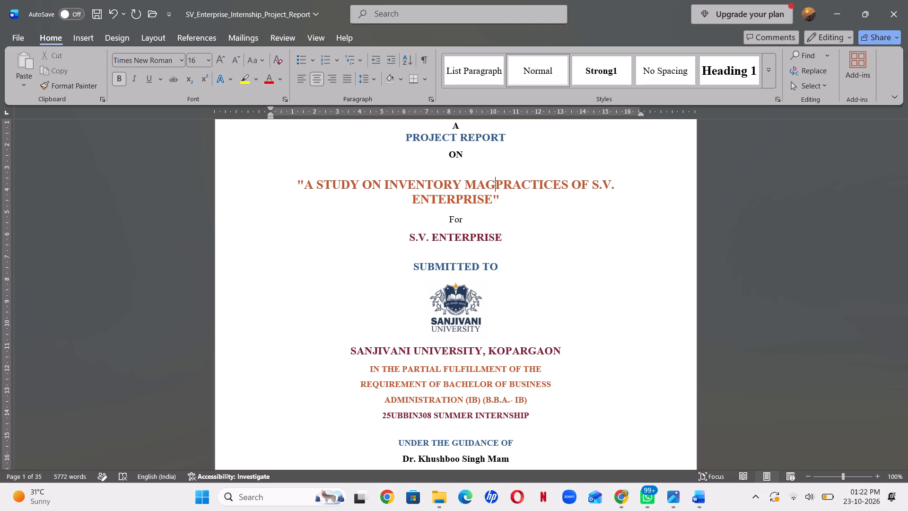
key(BackSpace)
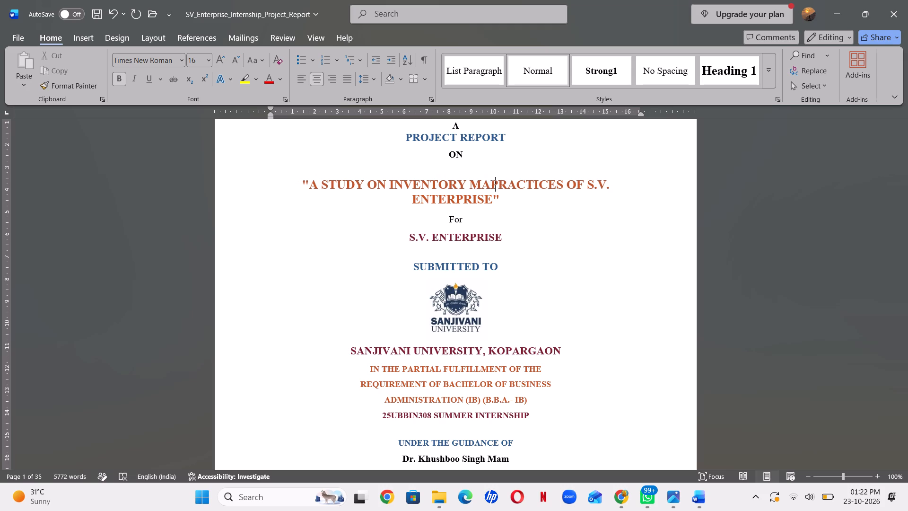
text(NAGE)
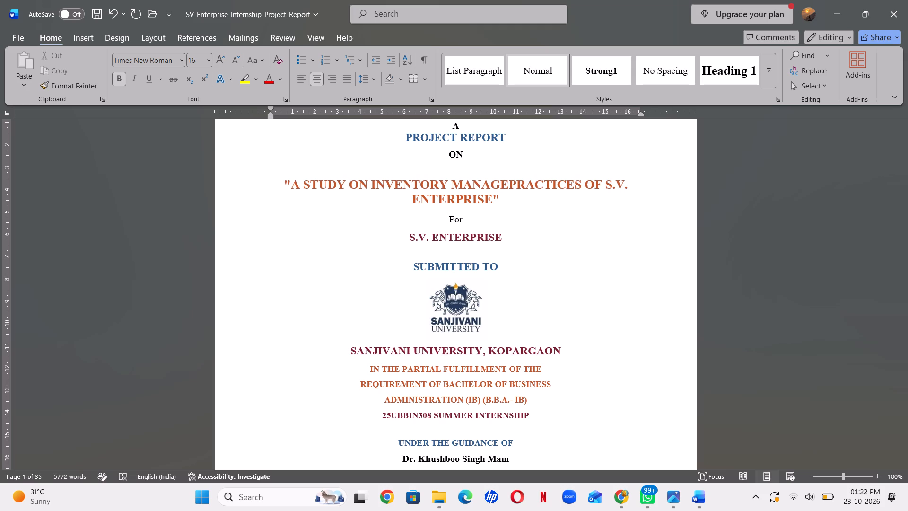
text(MENT)
key(space)
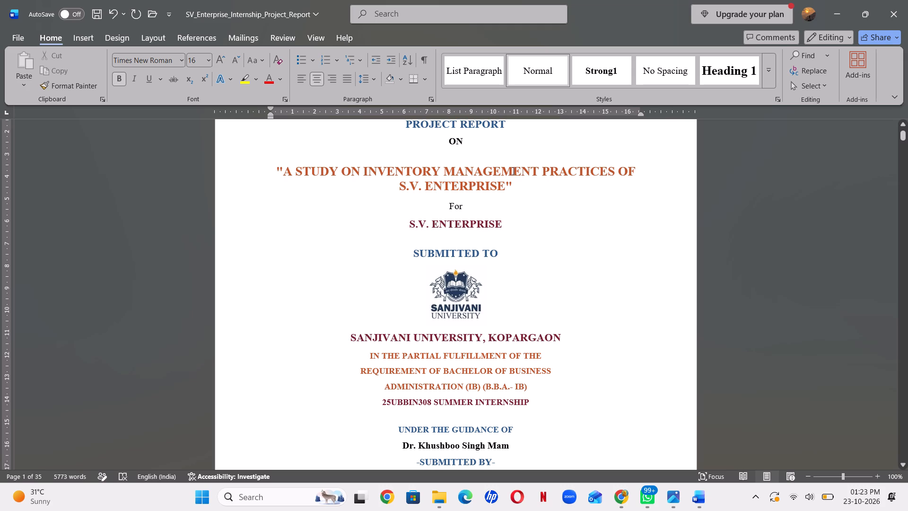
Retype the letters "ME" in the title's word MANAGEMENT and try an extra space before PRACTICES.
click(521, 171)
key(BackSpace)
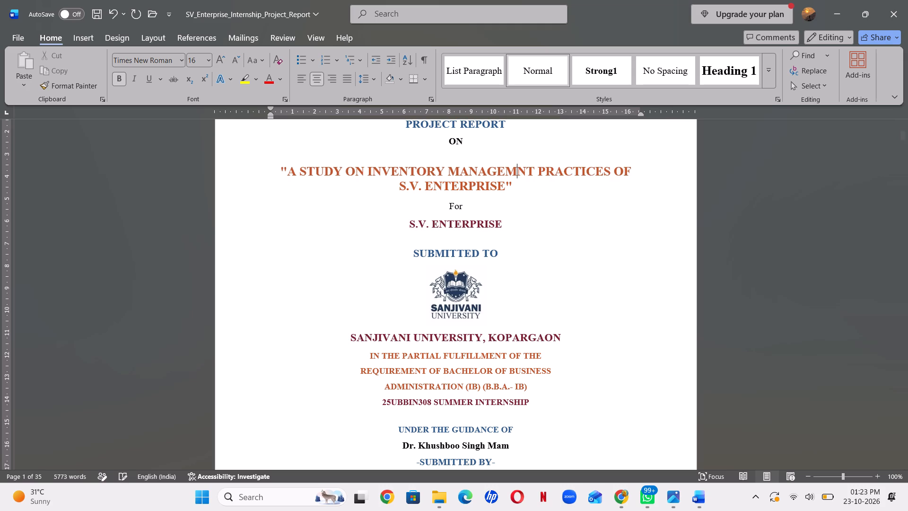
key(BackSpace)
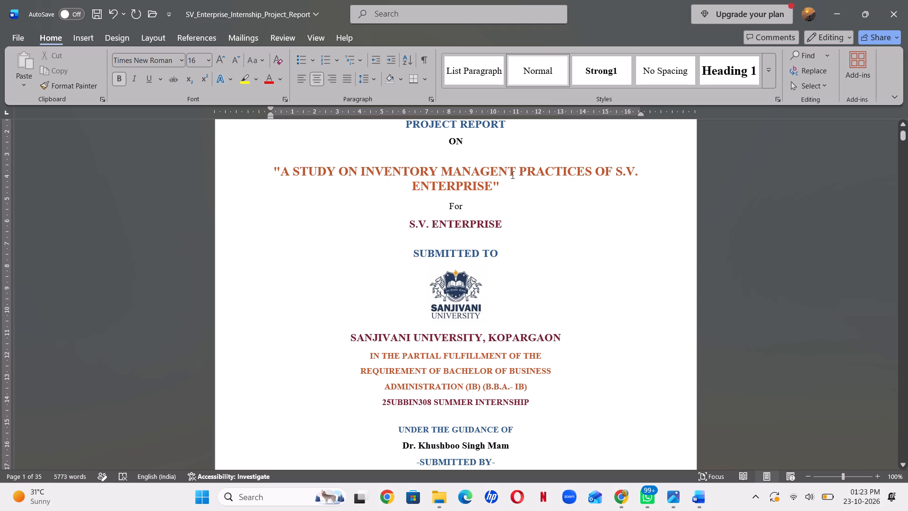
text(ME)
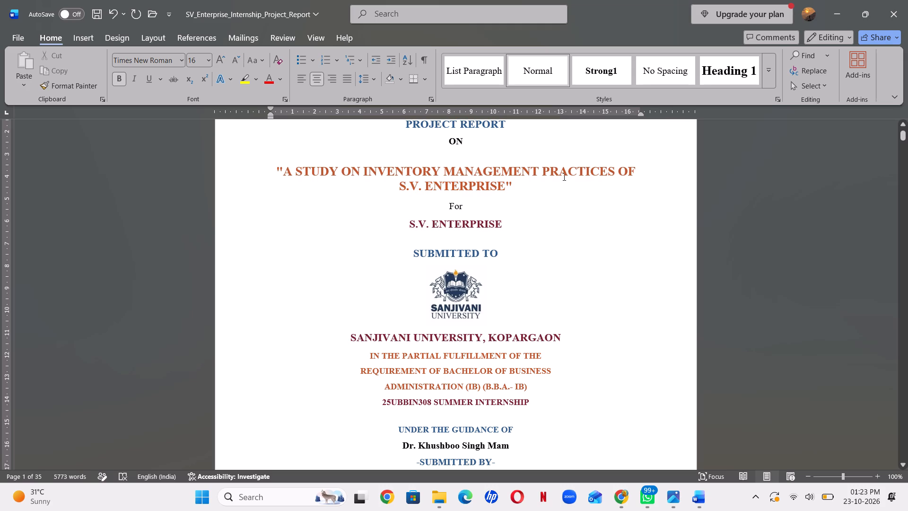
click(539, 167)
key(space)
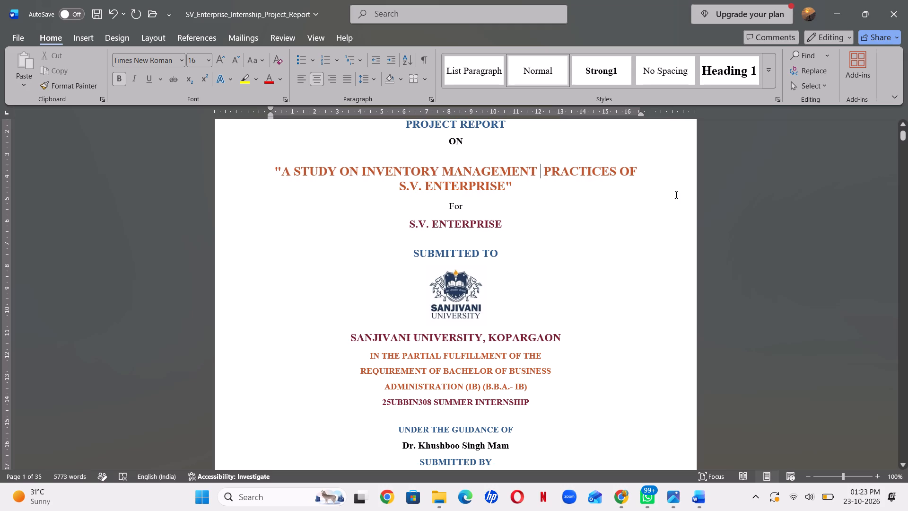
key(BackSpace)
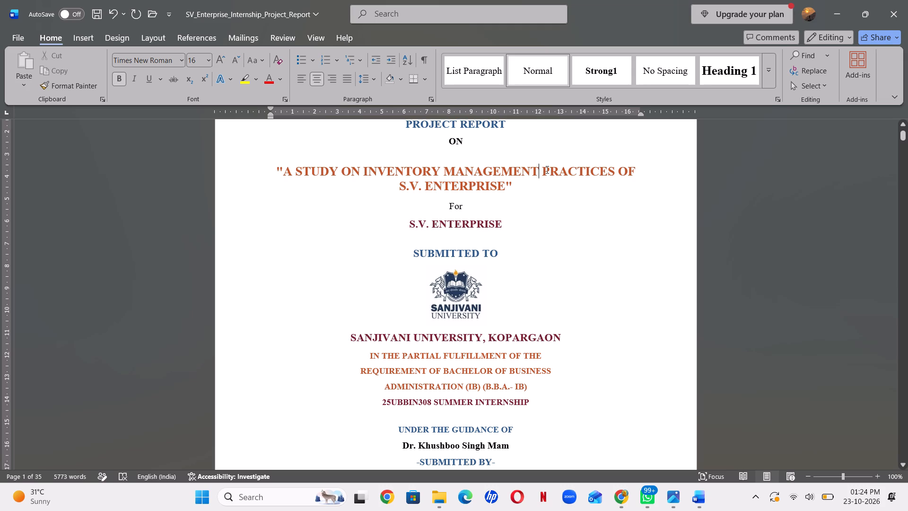
Delete "OF S.V. ENTERPRISE" and its closing quotation mark from the end of the report title.
drag(513, 187, 395, 185)
key(BackSpace)
key(BackSpace)
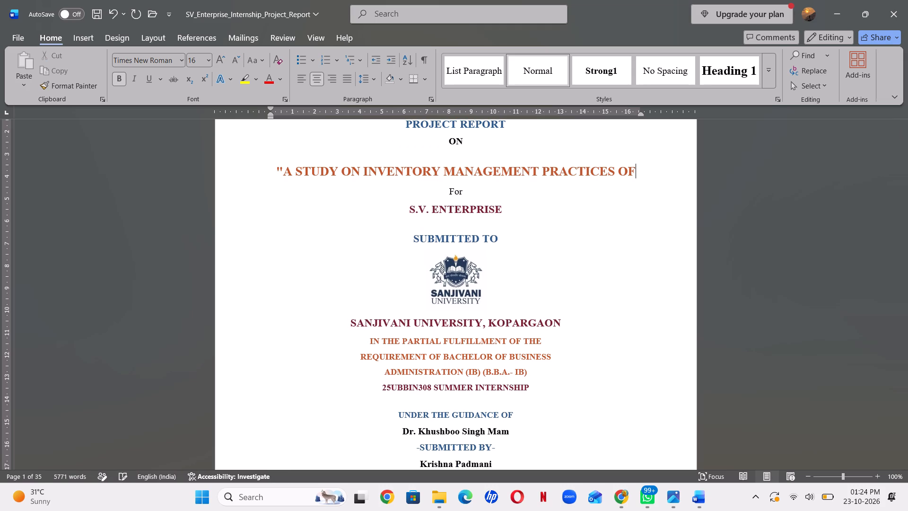
key(BackSpace)
key(BackSpace)
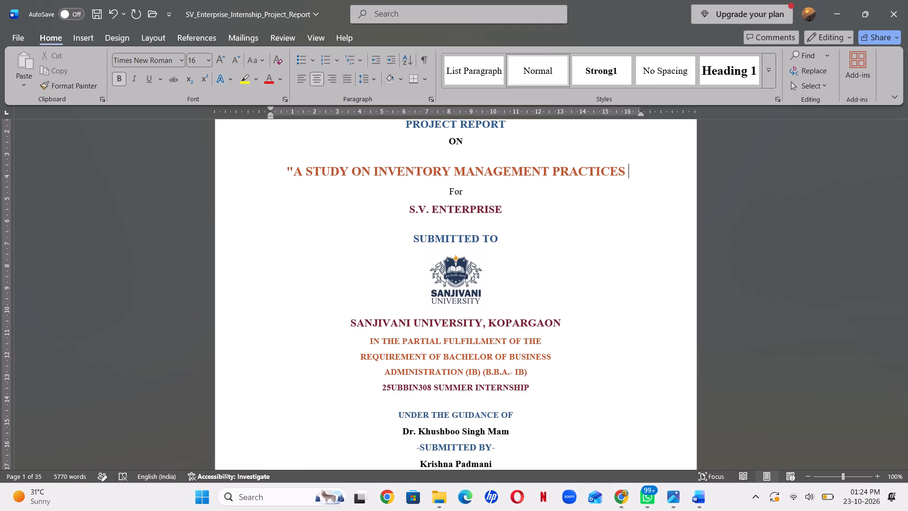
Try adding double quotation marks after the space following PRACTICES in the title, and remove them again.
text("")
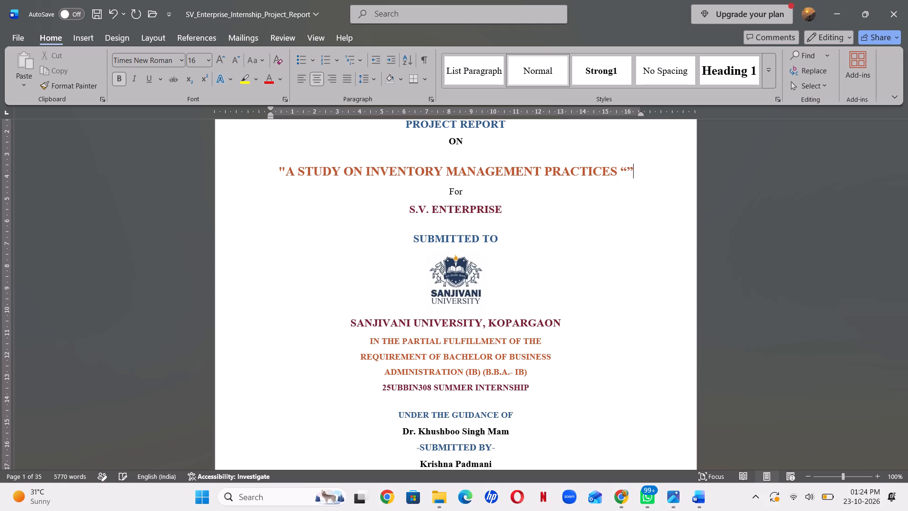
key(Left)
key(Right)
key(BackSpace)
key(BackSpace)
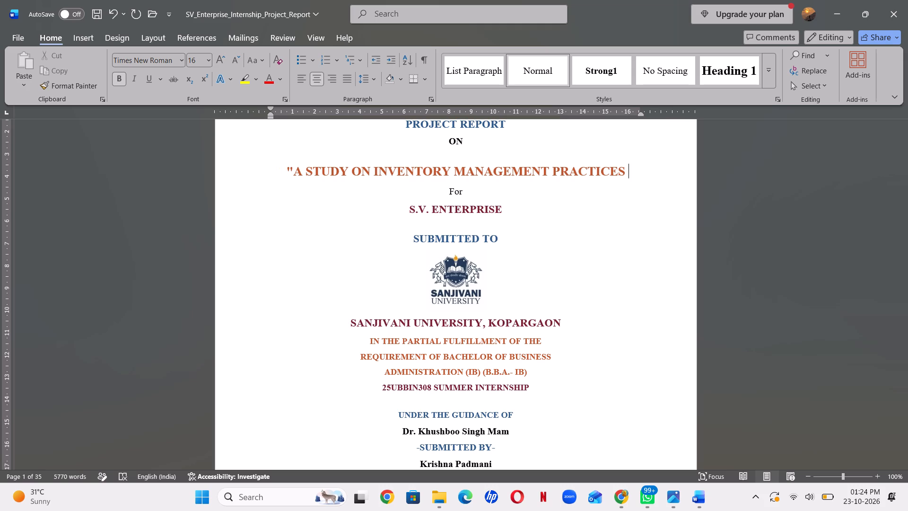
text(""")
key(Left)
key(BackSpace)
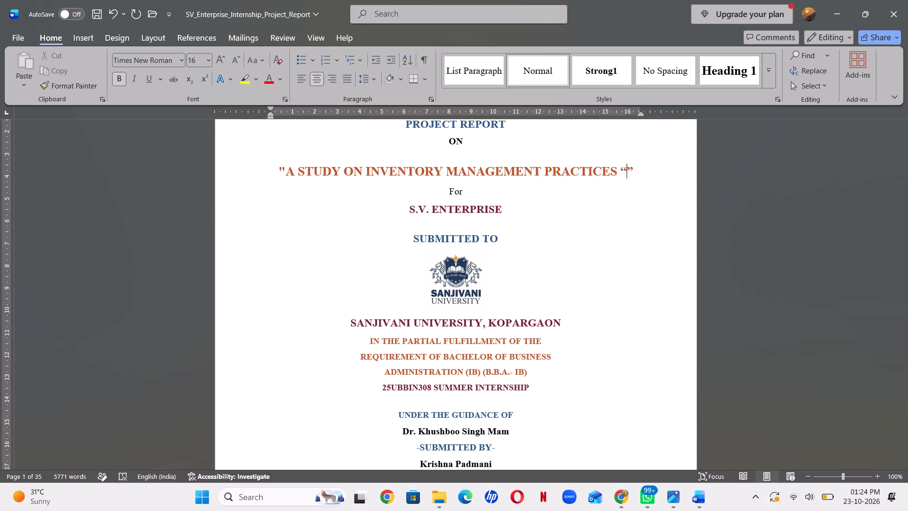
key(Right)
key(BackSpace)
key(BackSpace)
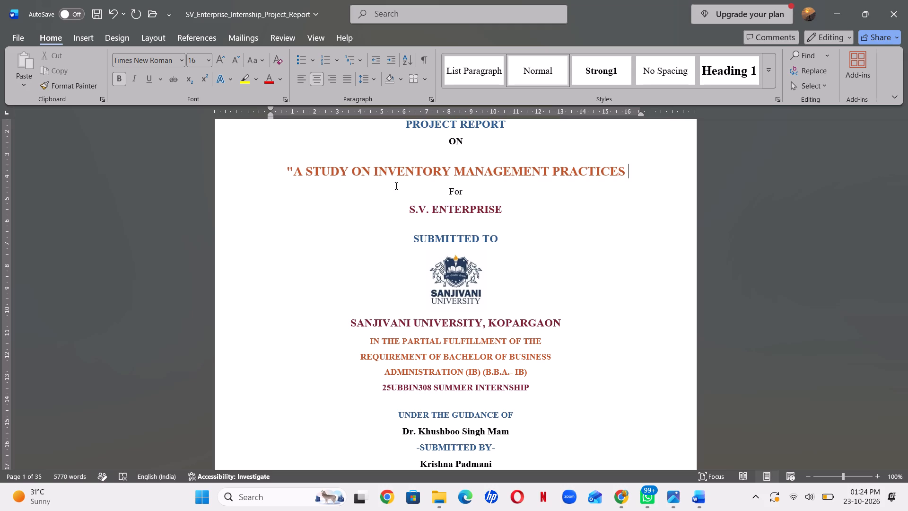
Remove the trailing space and end the report title with a closing double quotation mark directly after PRACTICES.
key(BackSpace)
key(apostrophe)
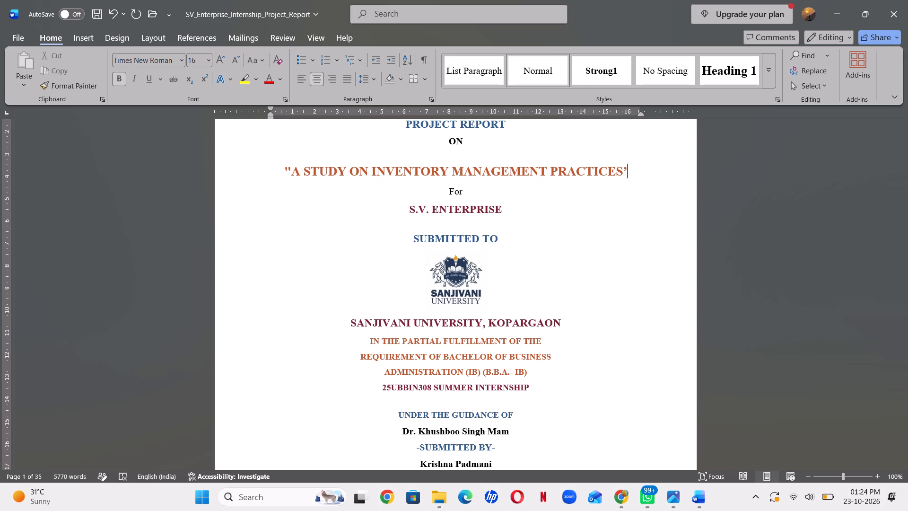
key(BackSpace)
key(shift+quotedbl)
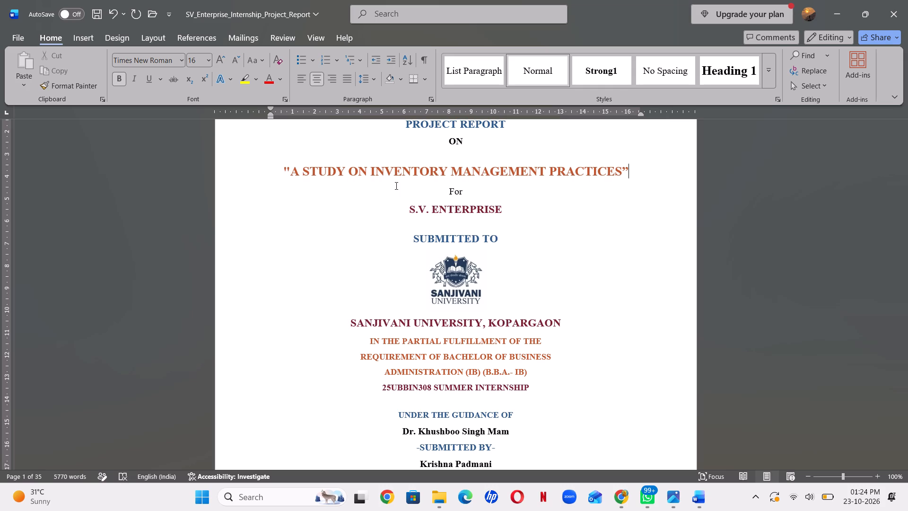
key(BackSpace)
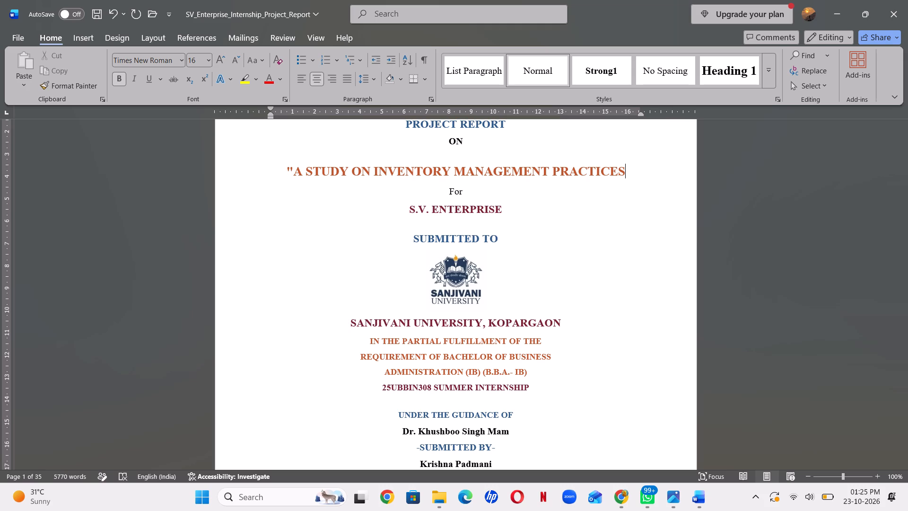
key(shift+quotedbl)
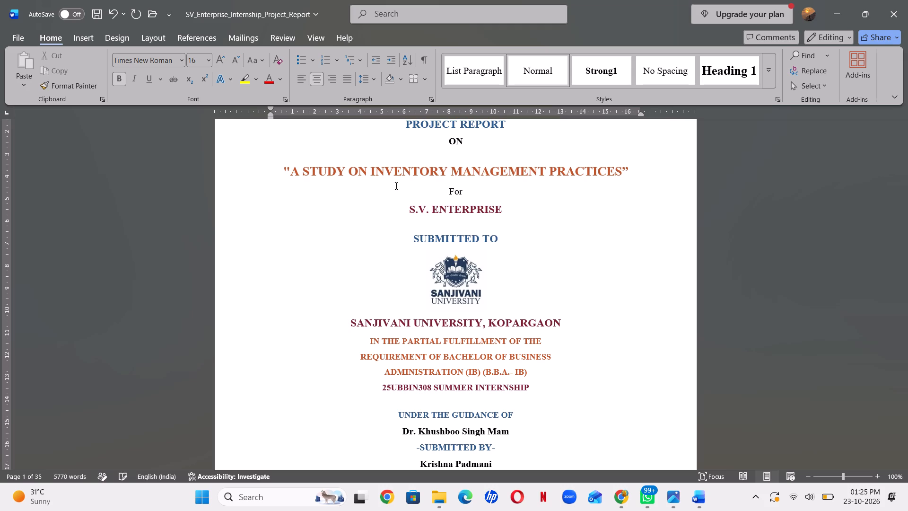
Replace the straight opening quotation mark before "A STUDY" in the report title with a curly double quotation mark.
key(Left)
key(Left)
key(Left)
key(Left)
key(Left)
key(Left)
key(Left)
key(Left)
key(Left)
key(Left)
key(Left)
key(Left)
key(Left)
key(Left)
key(Left)
key(Left)
key(Left)
key(Left)
key(Left)
key(Left)
key(Left)
key(Left)
key(Left)
key(Left)
key(Left)
key(Right)
key(BackSpace)
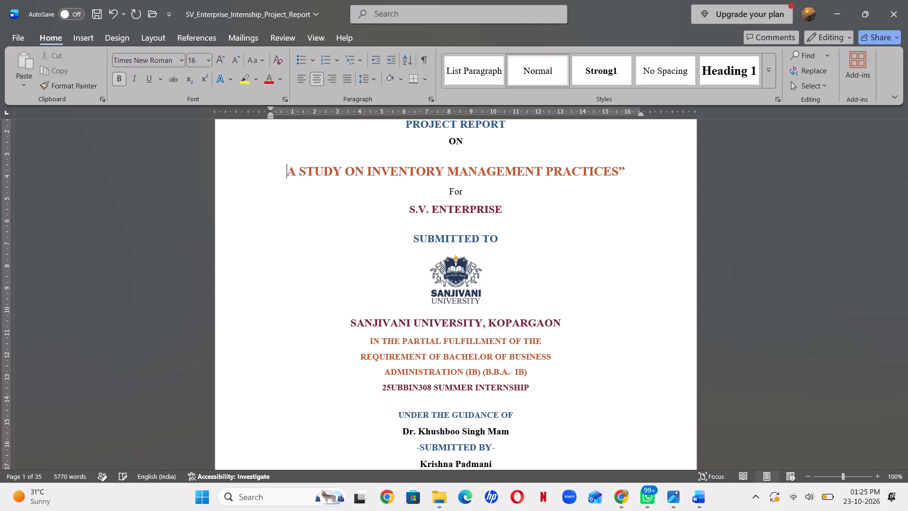
key(shift+quotedbl)
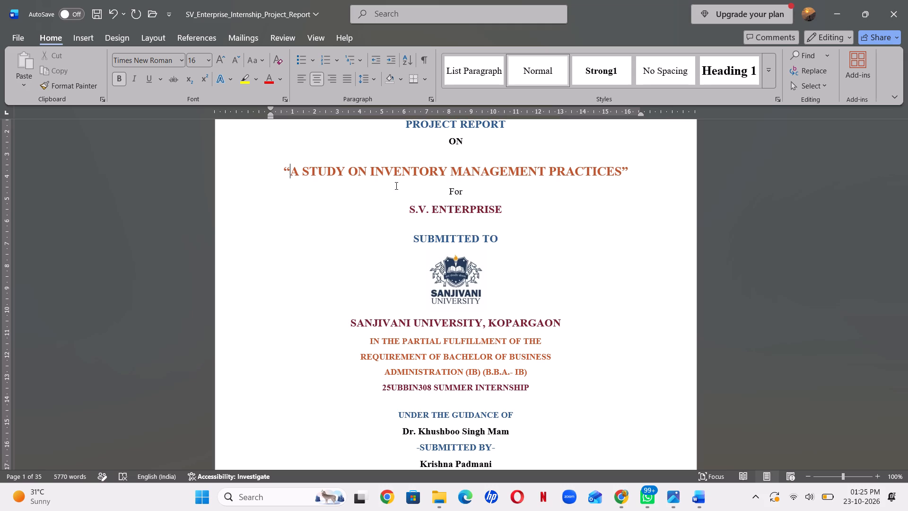
Insert a space between PRACTICES and the closing quotation mark in the report title.
key(Right)
key(Right)
key(Right)
key(Right)
key(Right)
key(Right)
key(Right)
key(Right)
key(Right)
key(Right)
key(Right)
key(Right)
key(Right)
key(Right)
key(Right)
key(Right)
key(Right)
key(Right)
key(Right)
key(Right)
key(Right)
key(Right)
key(Right)
key(Right)
key(Right)
key(Right)
key(Right)
key(Right)
key(Right)
key(Right)
key(Left)
key(space)
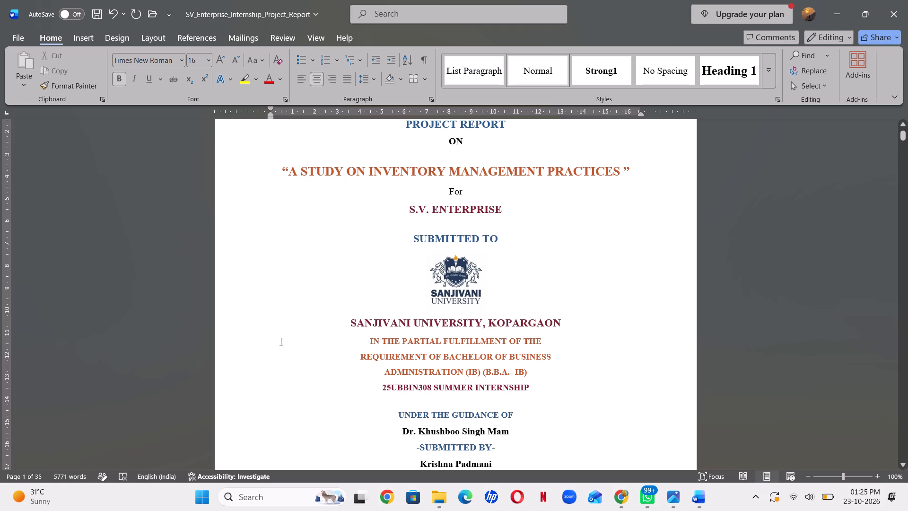
Examine the lower part of the cover page, with the guide, submission, department and batch details.
scroll(494, 264, down, 3)
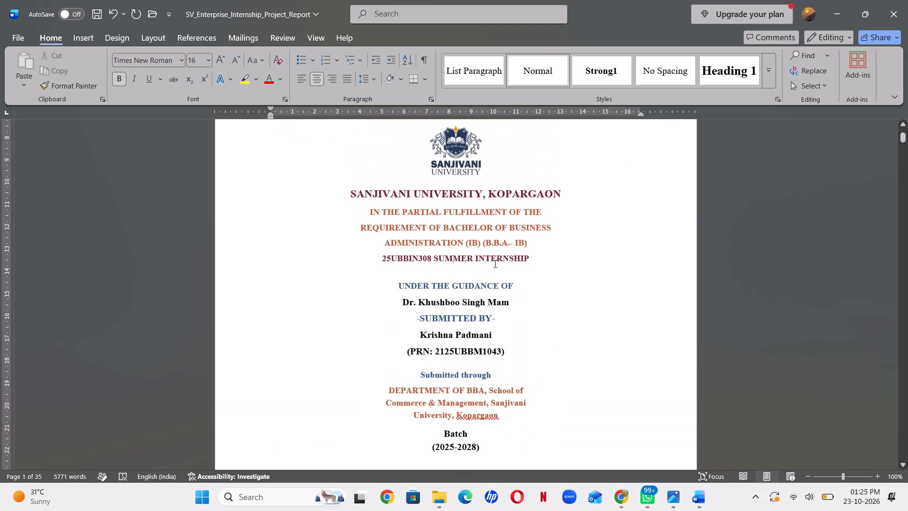
Look through the whole internship report, from the certificate and declaration to the last page, and return to the cover page.
scroll(494, 264, down, 2)
scroll(494, 264, up, 3)
scroll(494, 264, down, 1)
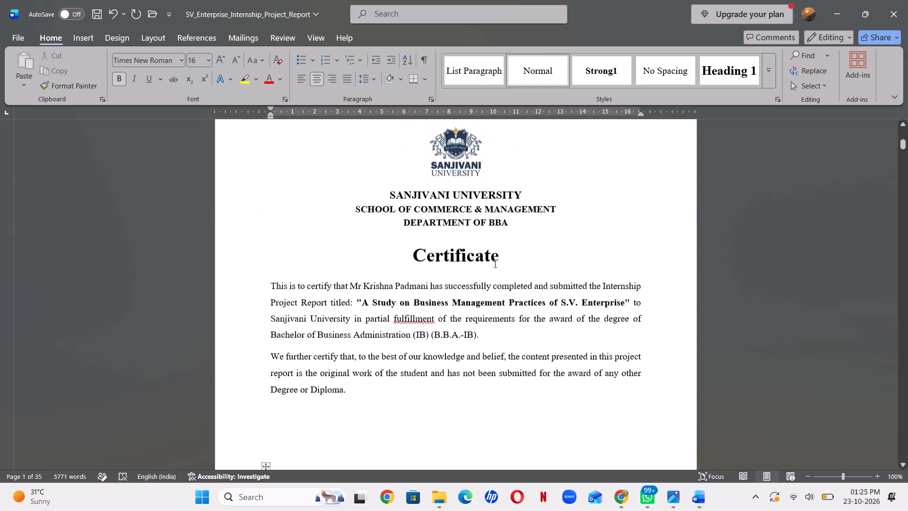
scroll(494, 264, down, 4)
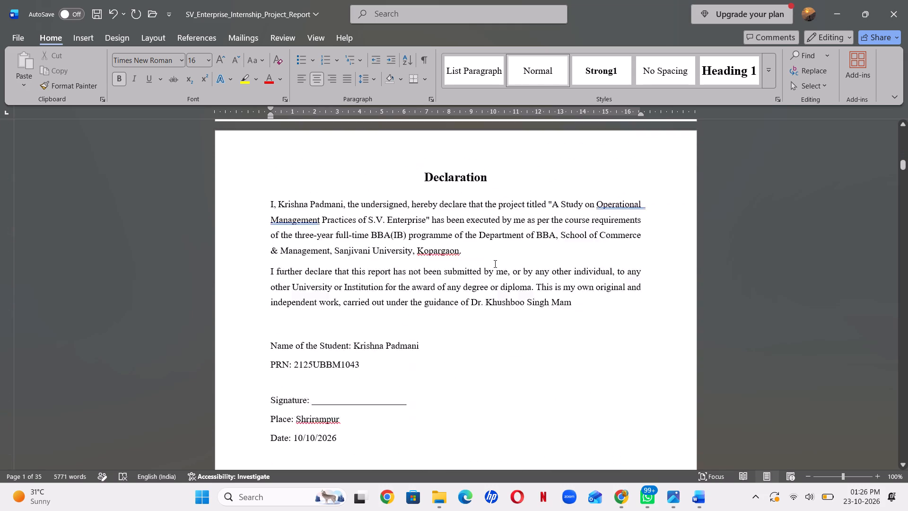
scroll(494, 264, down, 9)
scroll(494, 264, down, 20)
scroll(494, 264, down, 20)
scroll(494, 264, down, 20)
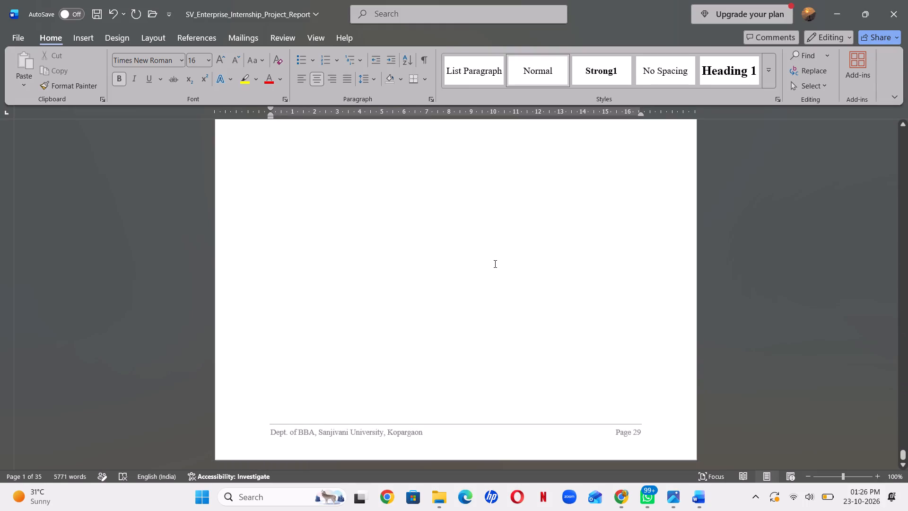
scroll(494, 264, right, 1)
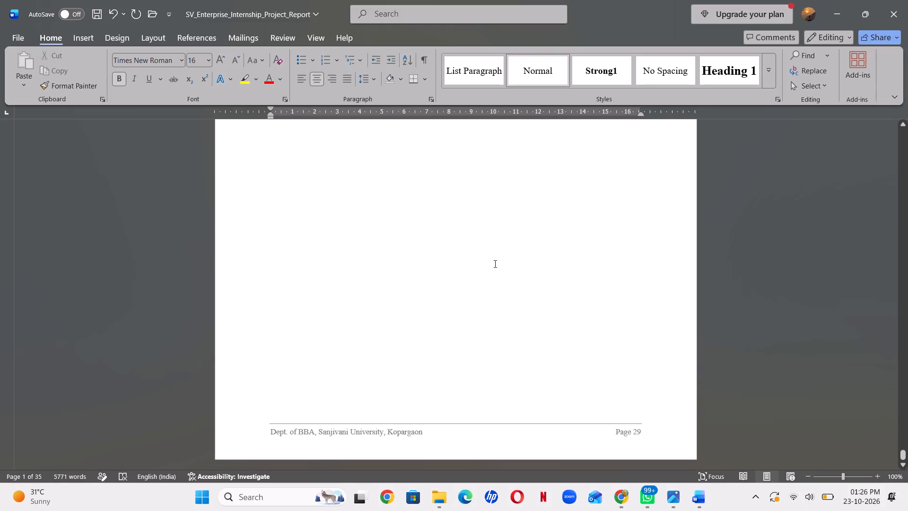
scroll(494, 264, up, 16)
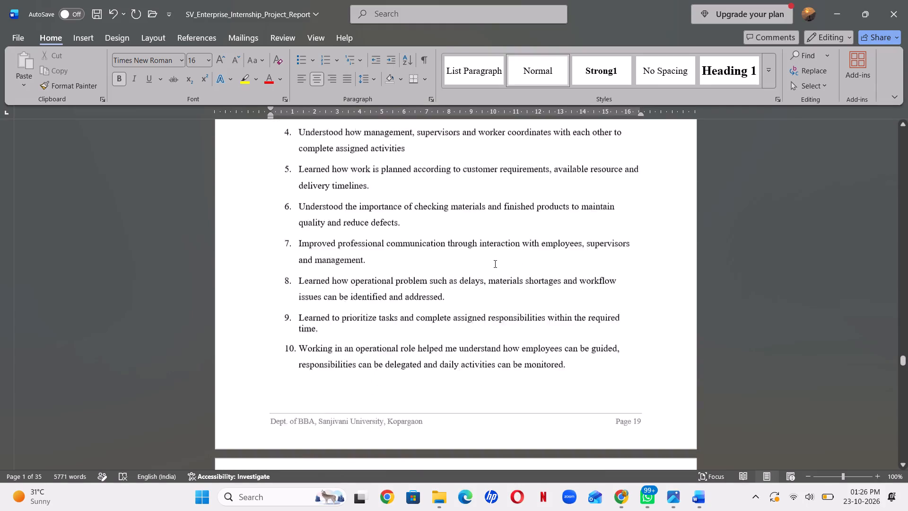
scroll(494, 264, up, 5)
scroll(494, 264, up, 20)
scroll(494, 264, up, 6)
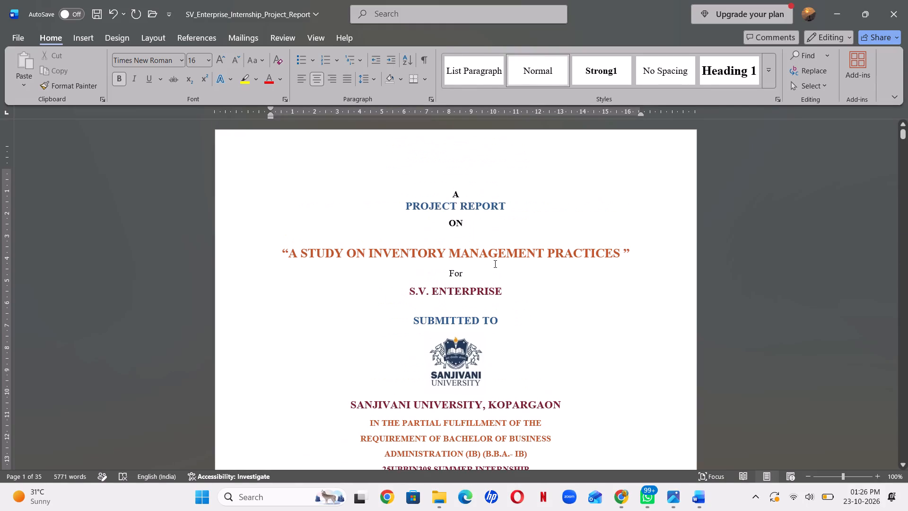
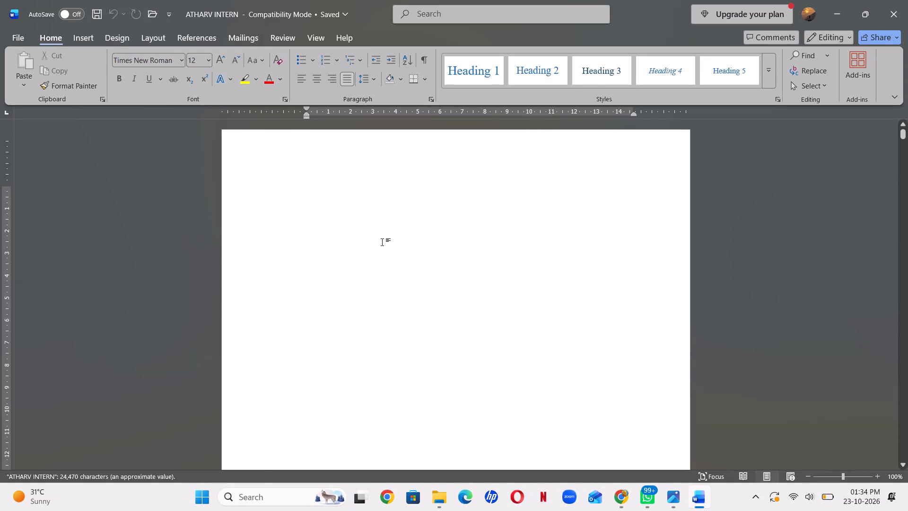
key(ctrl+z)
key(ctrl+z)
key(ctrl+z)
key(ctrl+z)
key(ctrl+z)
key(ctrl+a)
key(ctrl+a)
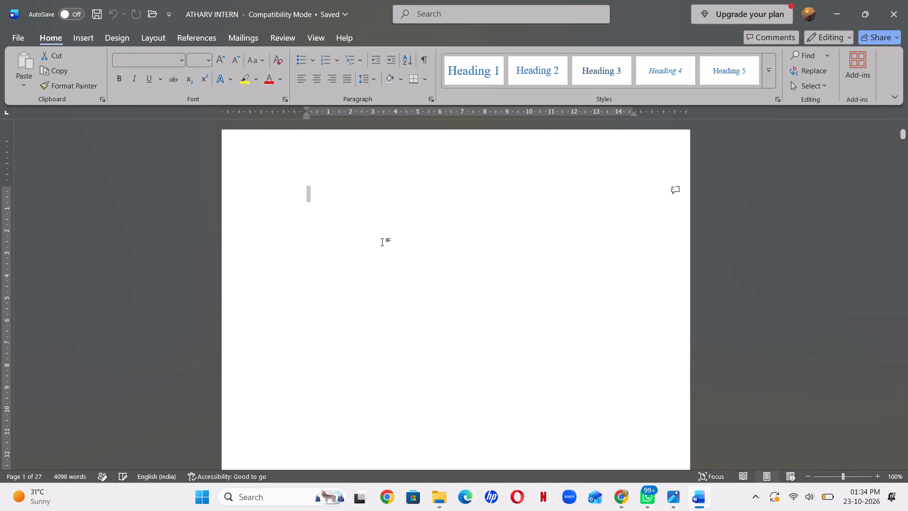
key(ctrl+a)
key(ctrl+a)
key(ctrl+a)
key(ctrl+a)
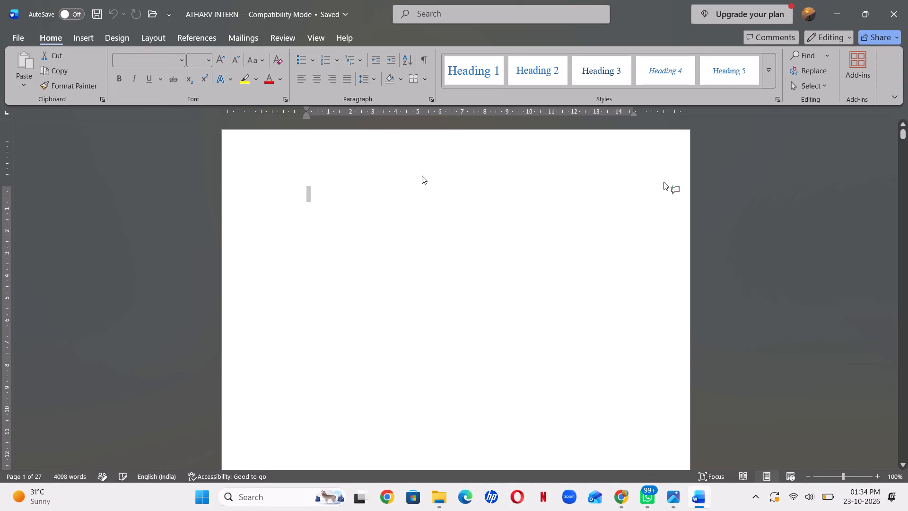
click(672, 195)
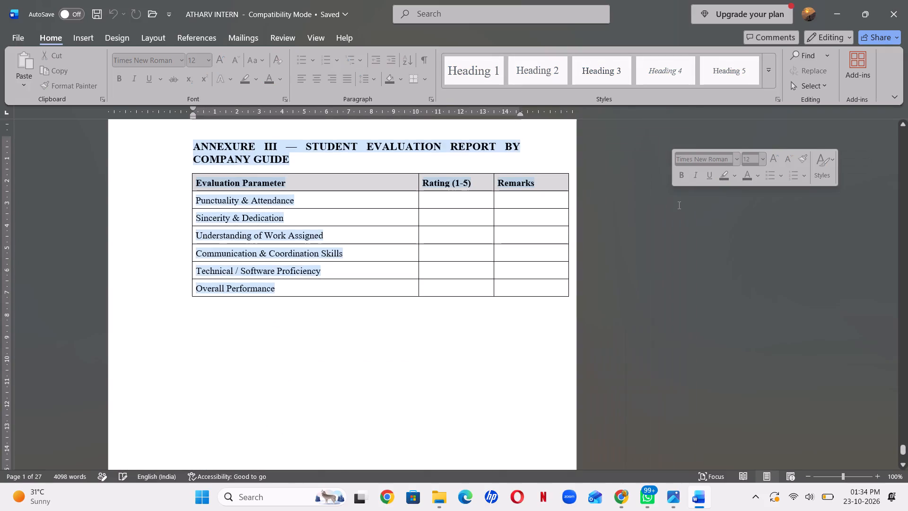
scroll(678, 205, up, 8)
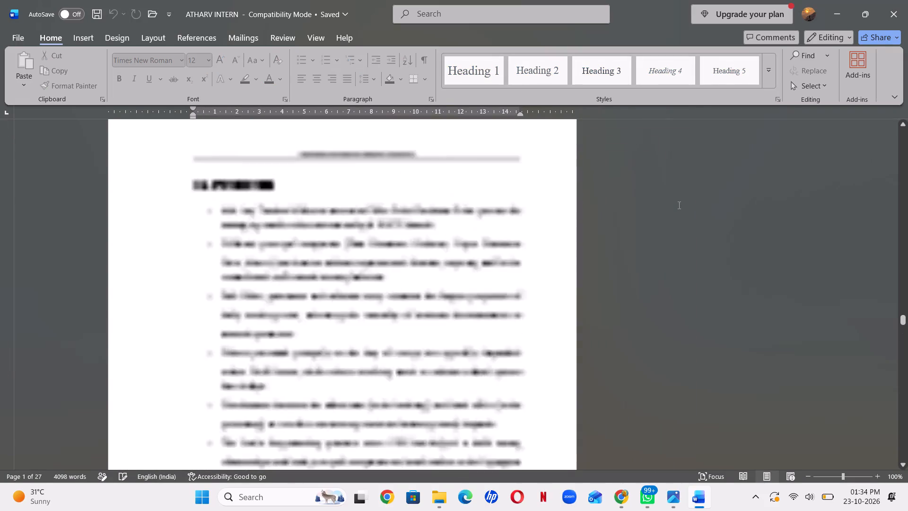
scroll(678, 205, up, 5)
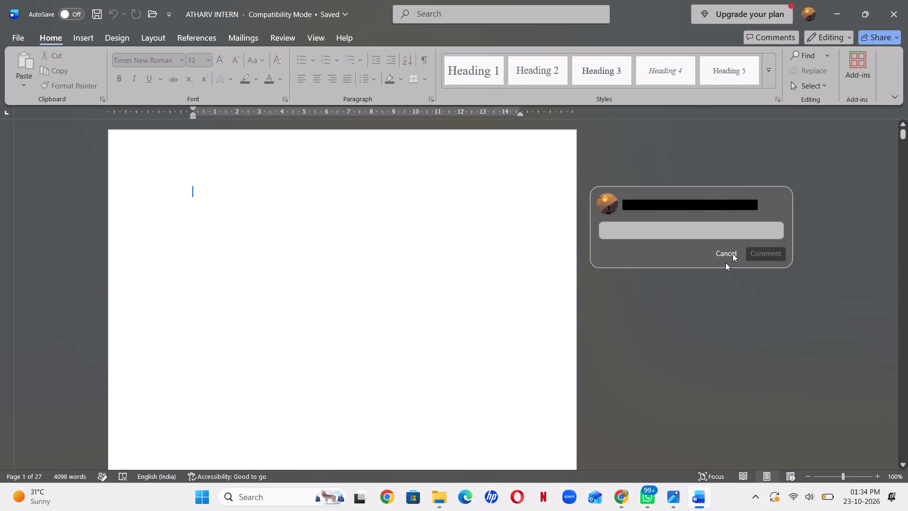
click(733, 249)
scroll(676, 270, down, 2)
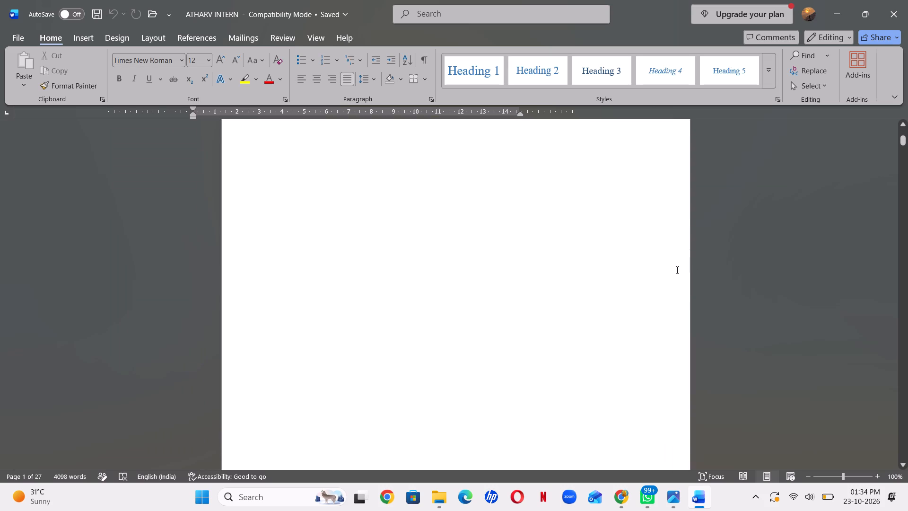
Examine the Executive Summary page and its surrounding pages in the internship report.
scroll(676, 270, down, 2)
scroll(676, 270, up, 1)
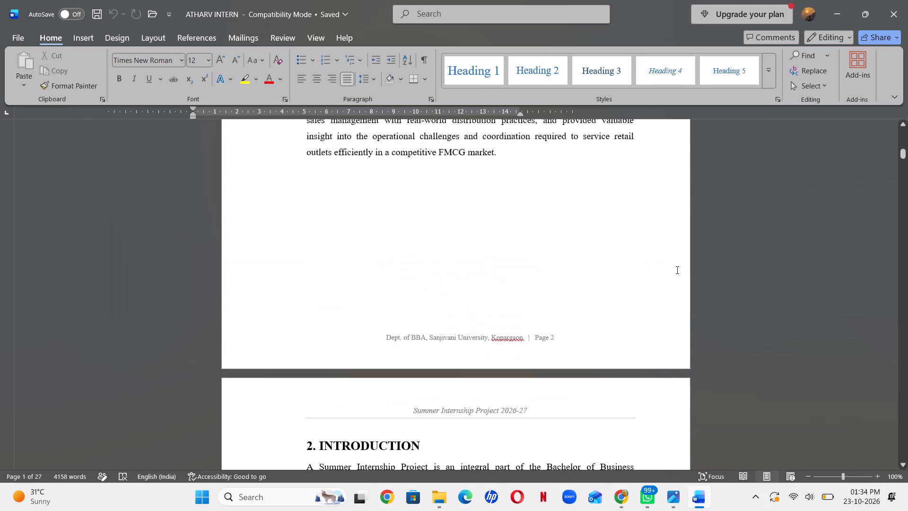
scroll(676, 270, up, 2)
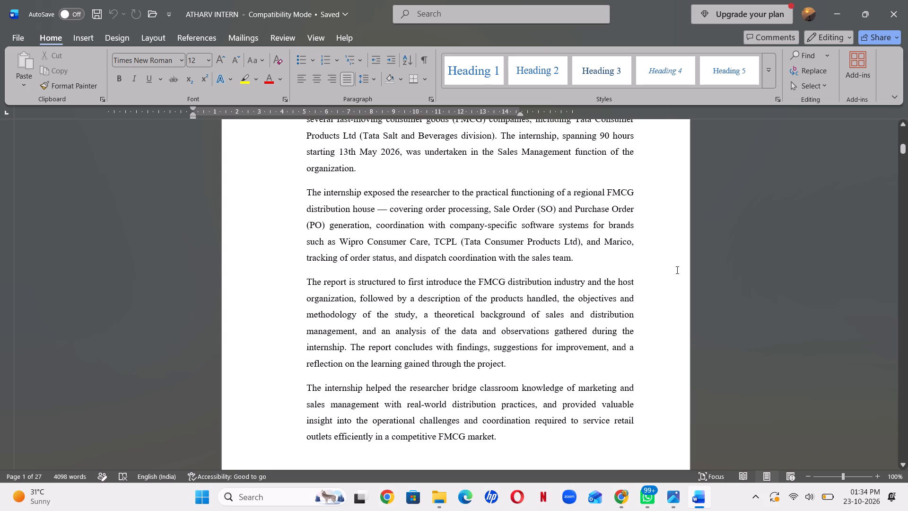
scroll(676, 270, up, 1)
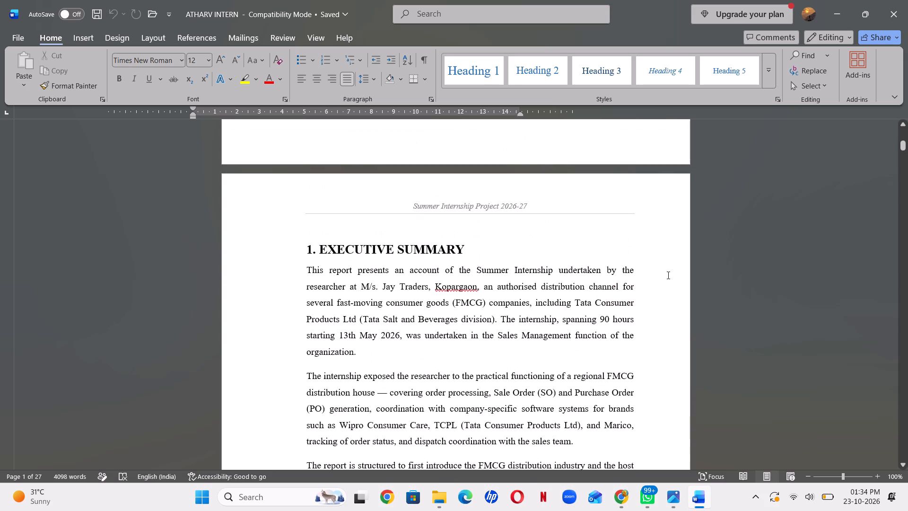
scroll(667, 275, up, 6)
scroll(667, 275, down, 3)
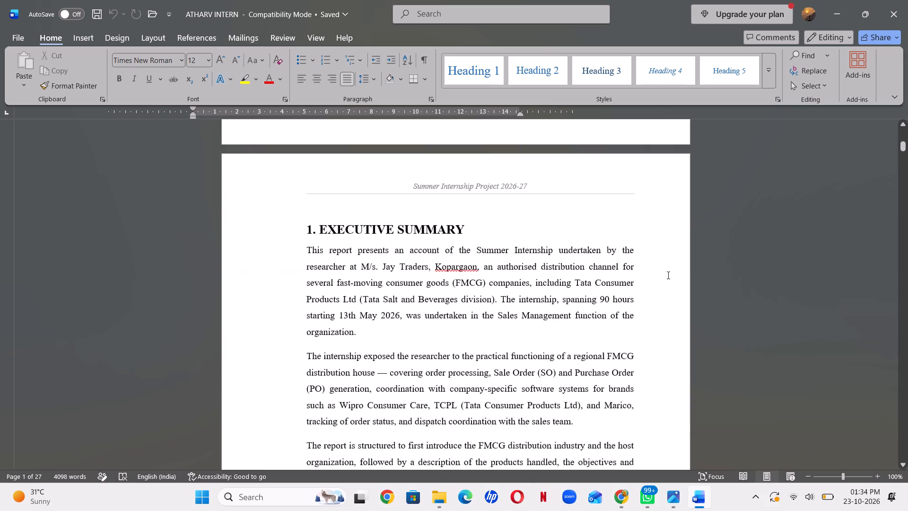
right_click(667, 275)
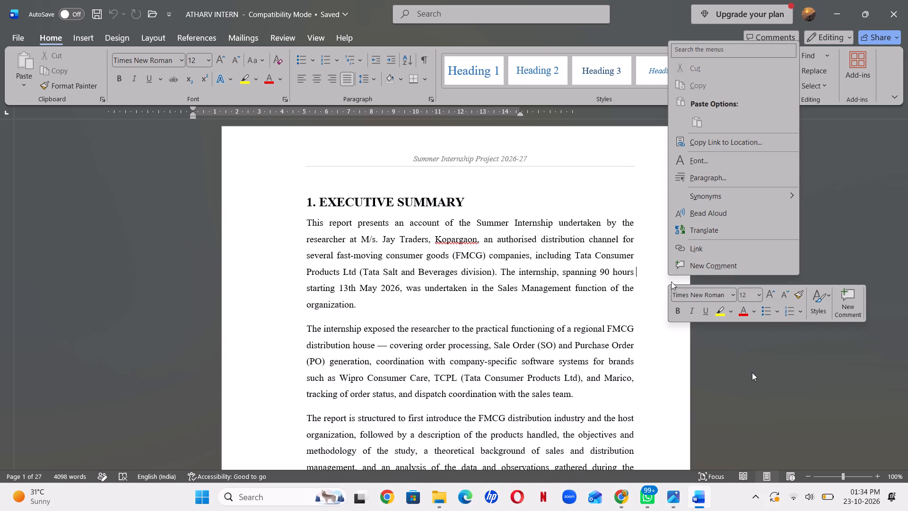
click(751, 372)
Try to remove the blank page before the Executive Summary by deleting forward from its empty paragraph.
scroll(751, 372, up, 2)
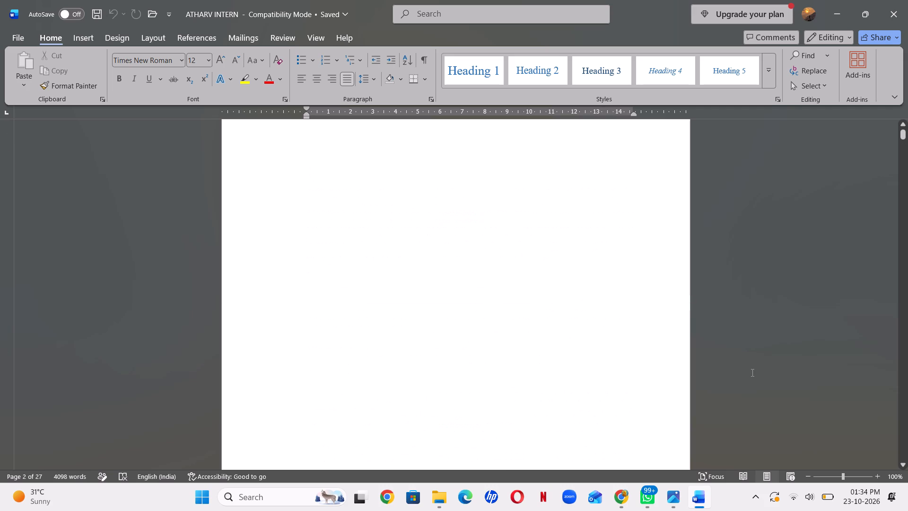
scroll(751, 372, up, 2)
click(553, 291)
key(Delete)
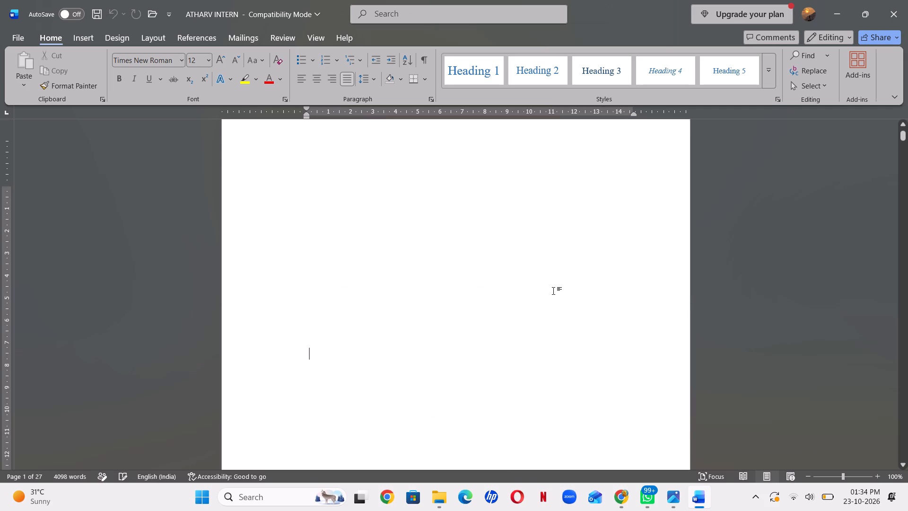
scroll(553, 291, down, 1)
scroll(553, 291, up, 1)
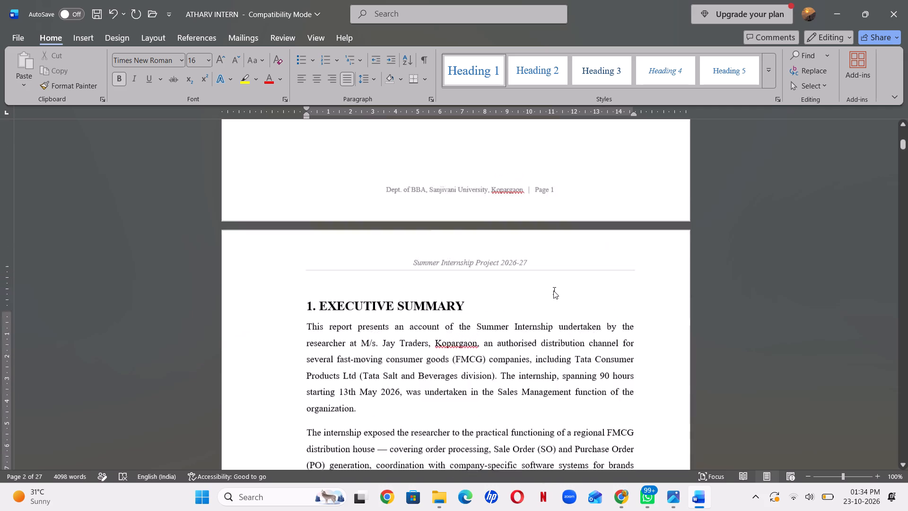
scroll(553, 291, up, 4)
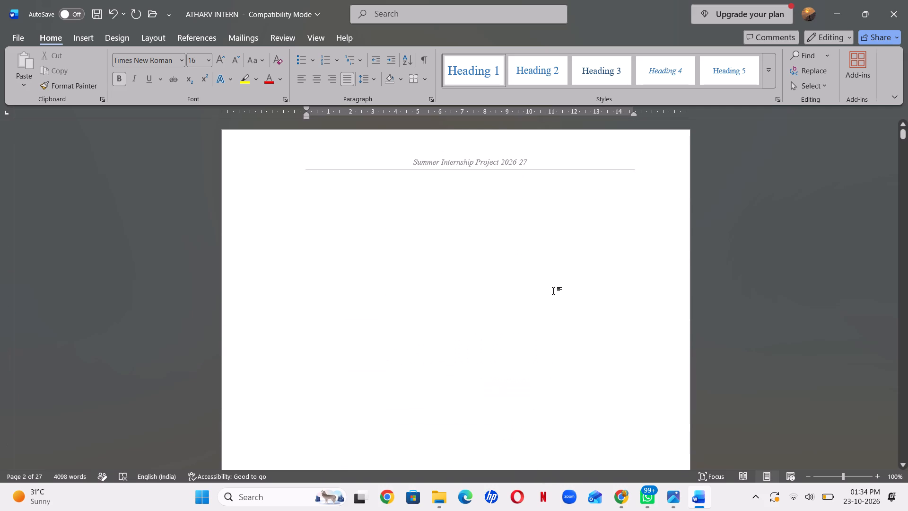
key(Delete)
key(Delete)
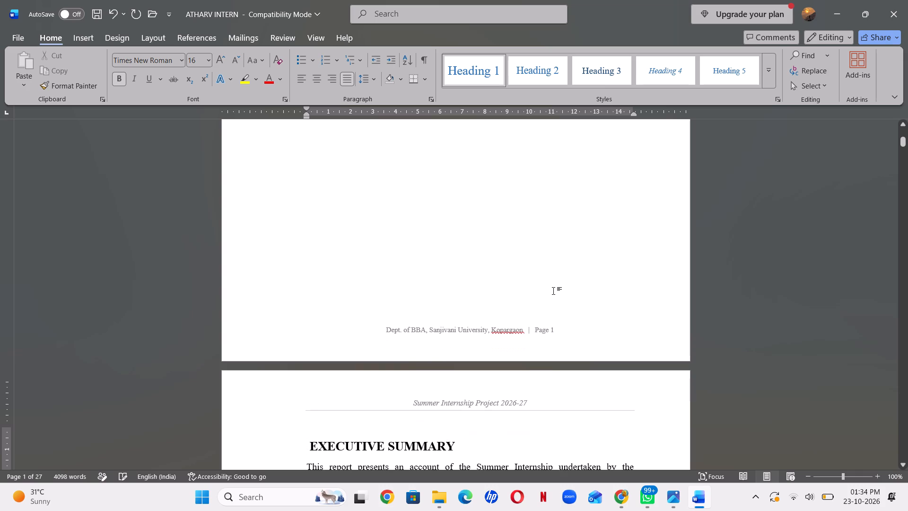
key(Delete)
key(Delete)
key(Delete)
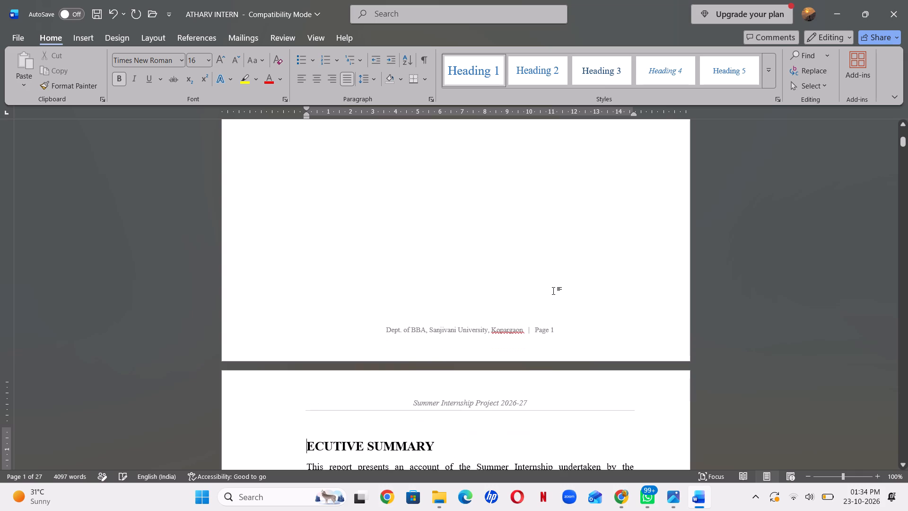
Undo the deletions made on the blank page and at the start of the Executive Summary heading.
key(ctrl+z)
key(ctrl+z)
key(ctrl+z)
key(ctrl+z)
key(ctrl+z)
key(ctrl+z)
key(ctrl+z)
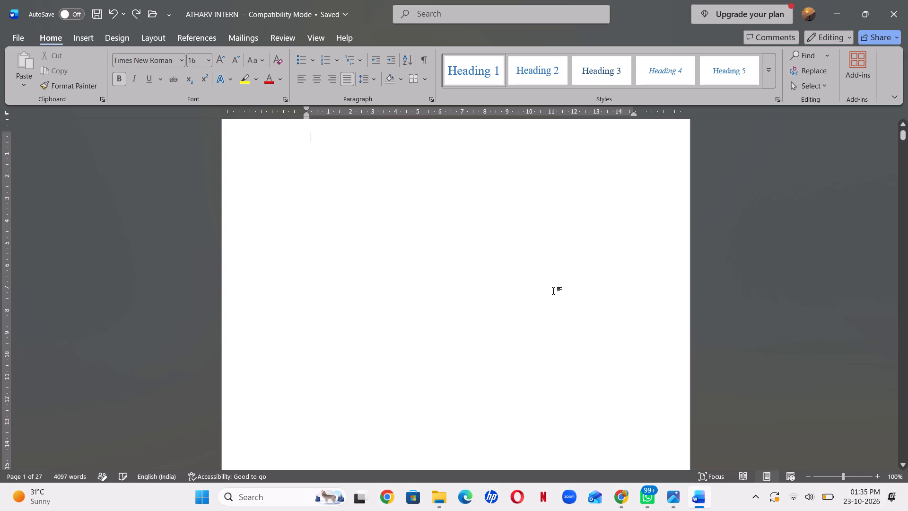
Review the blank page and the Executive Summary paragraphs that follow it.
scroll(553, 291, down, 1)
scroll(553, 291, up, 1)
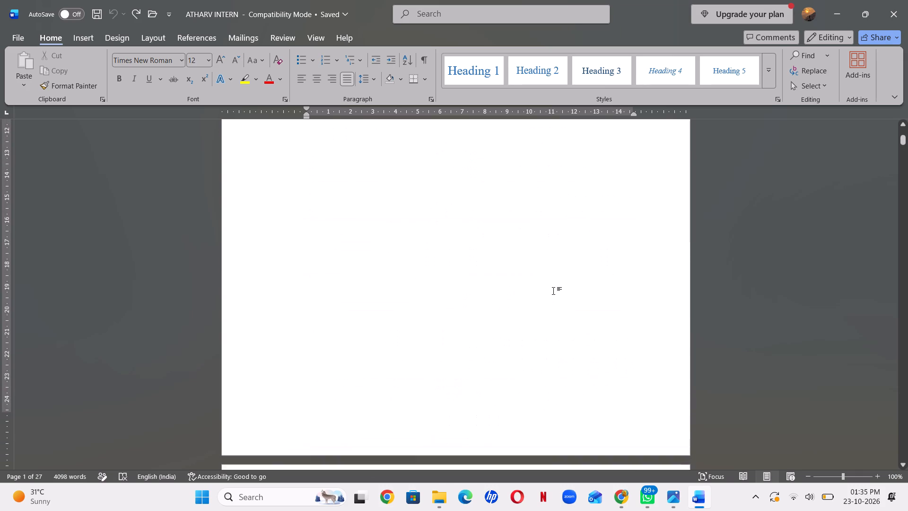
click(500, 279)
scroll(500, 279, down, 1)
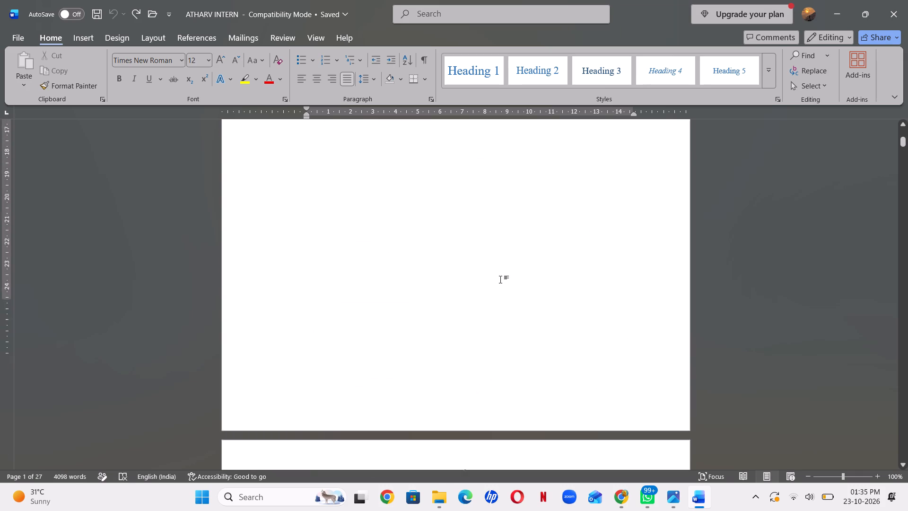
scroll(500, 279, down, 2)
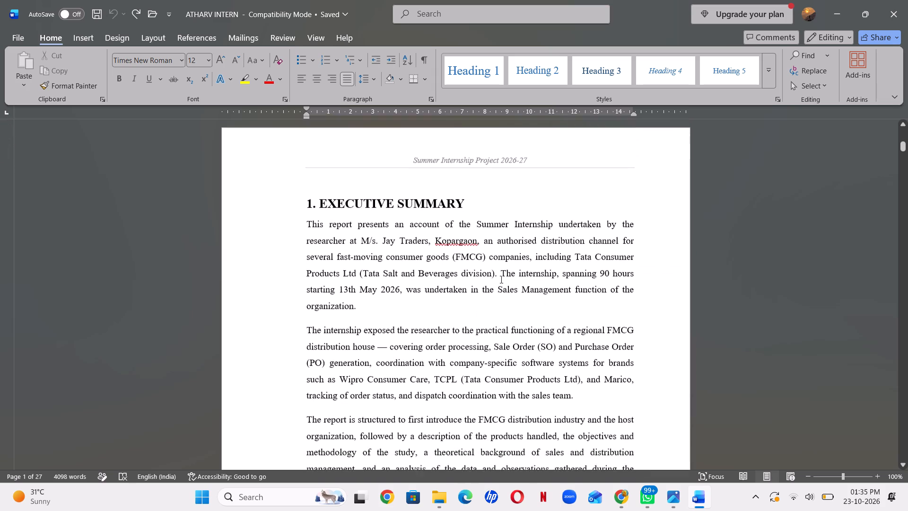
scroll(500, 279, down, 1)
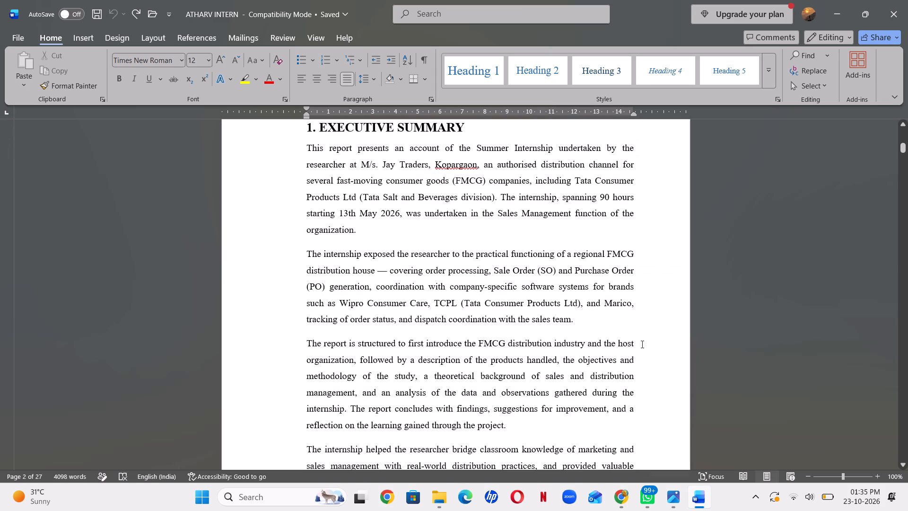
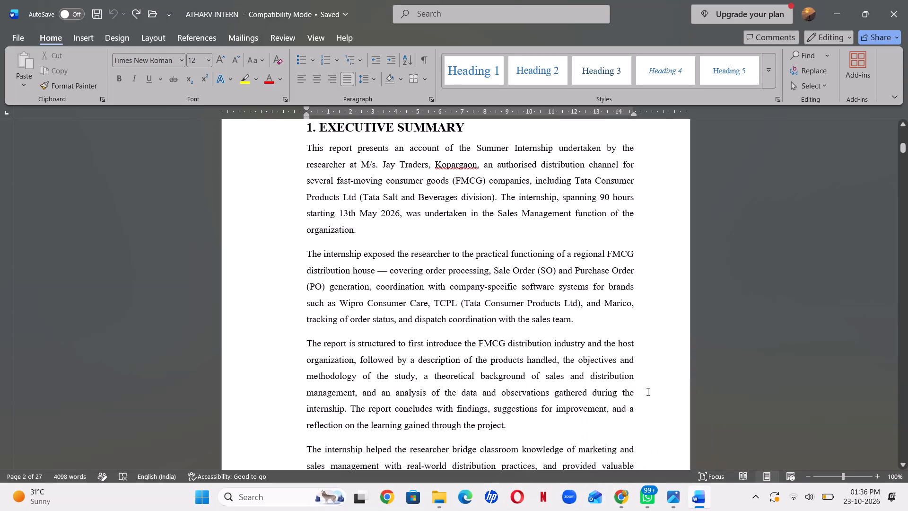
Search the report for "sales management", step through its occurrences, and return to the Executive Summary.
click(663, 351)
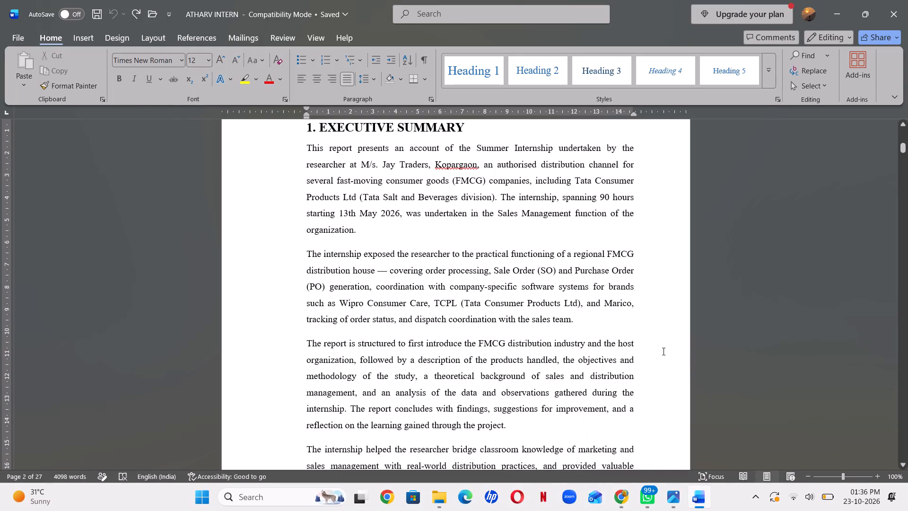
key(ctrl+f)
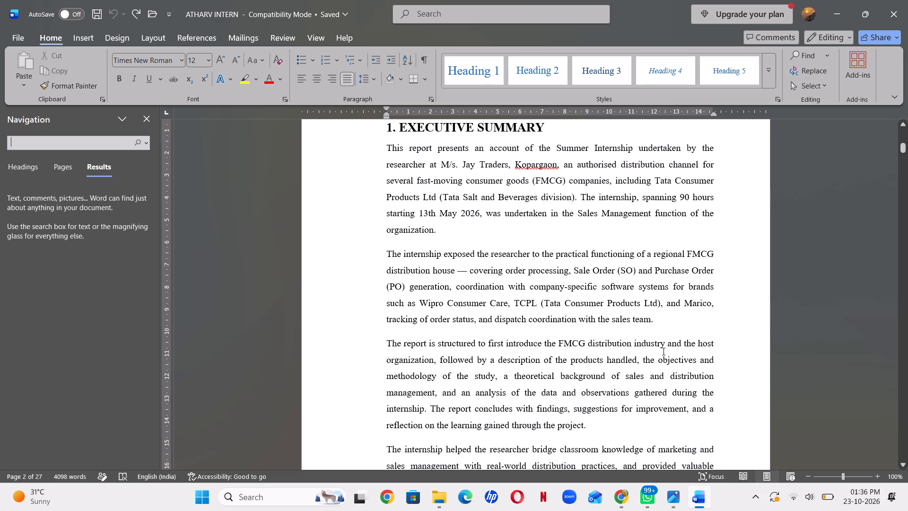
text(sale)
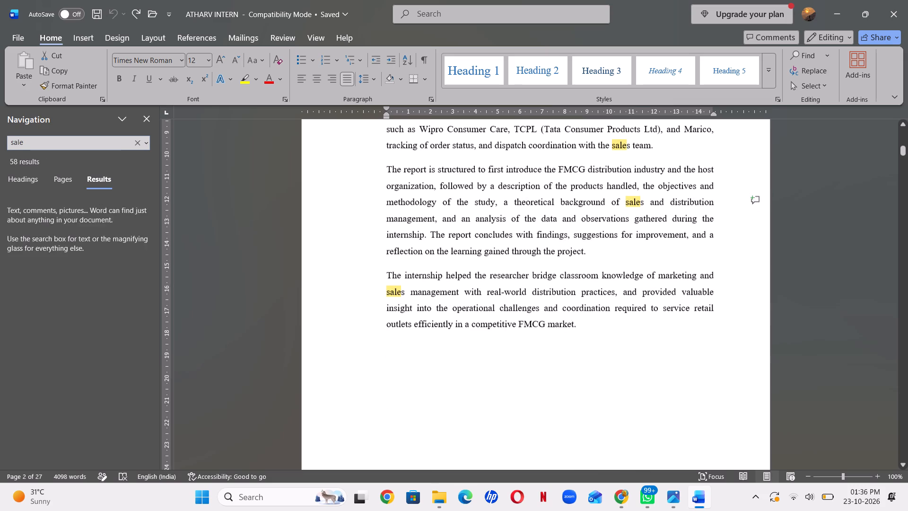
key(s)
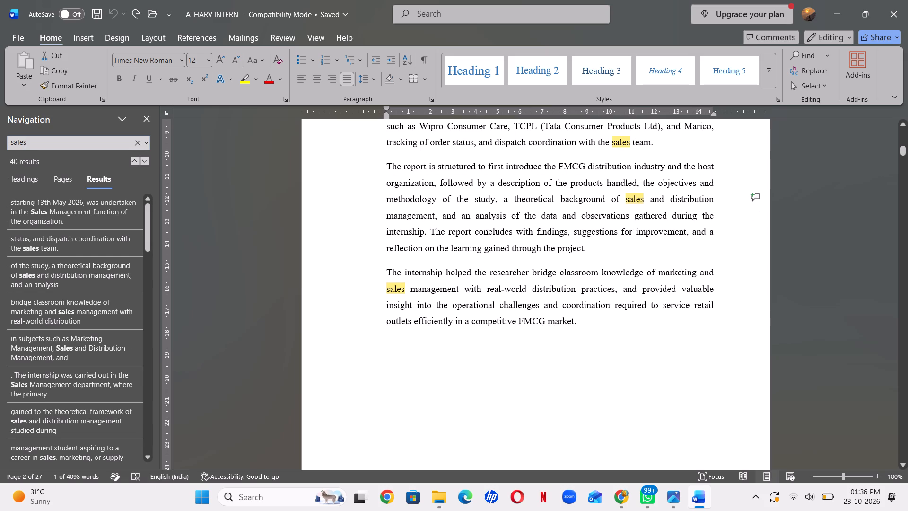
key(space)
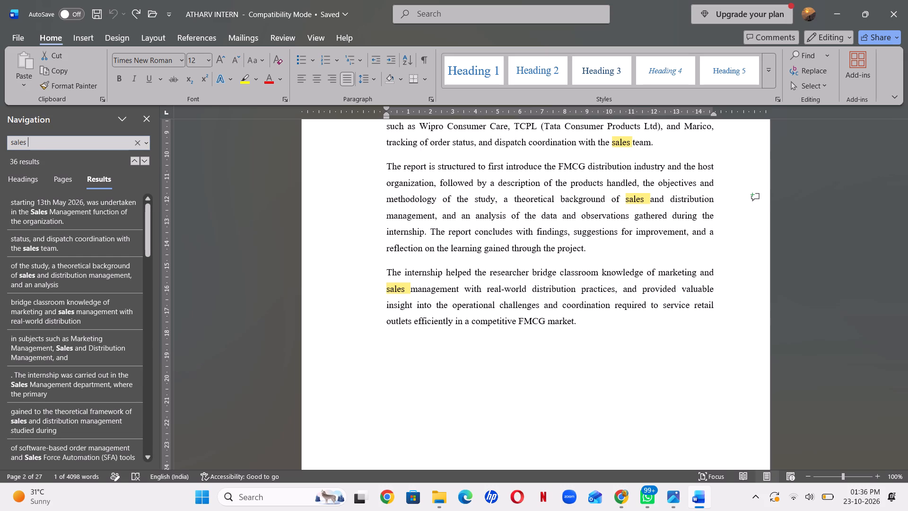
text(mana)
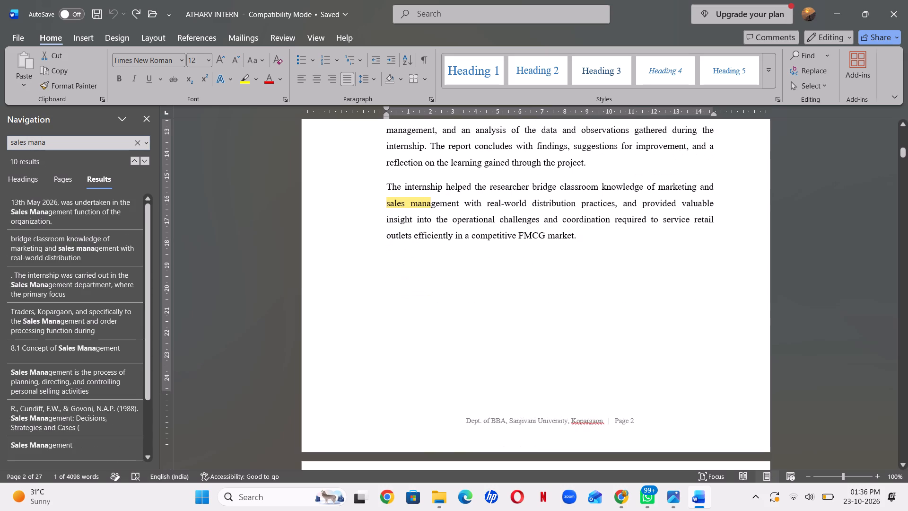
text(gement)
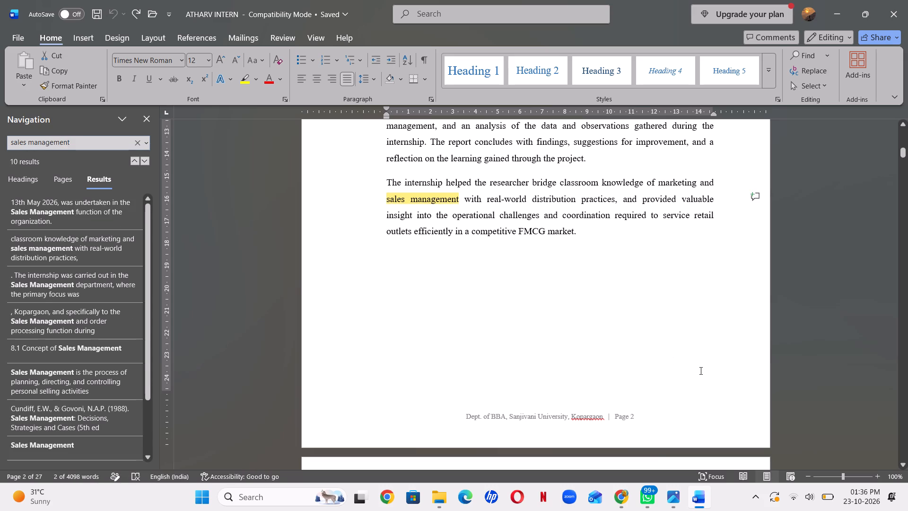
key(Return)
key(Return)
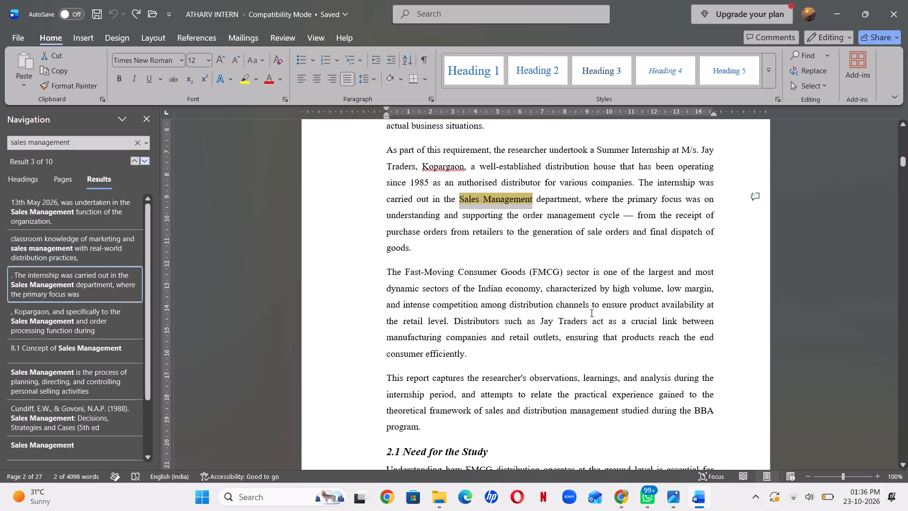
key(Return)
key(Return)
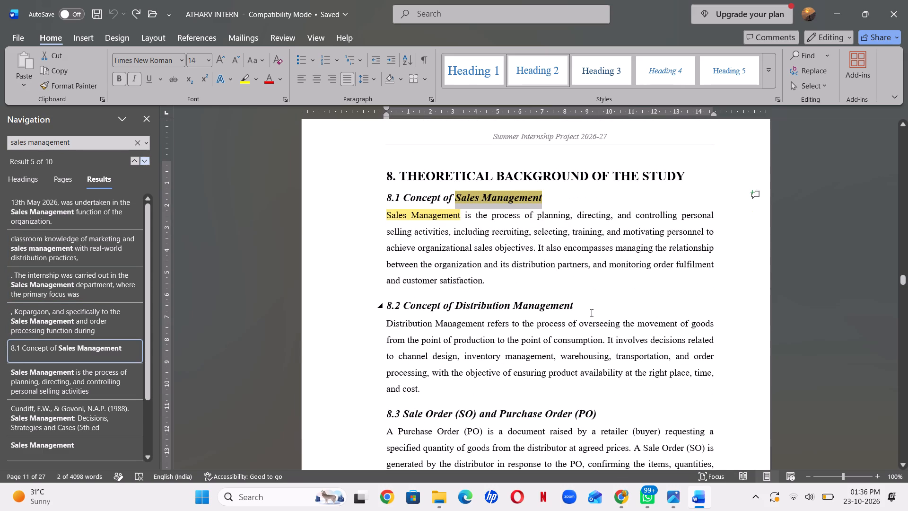
key(Return)
key(Return)
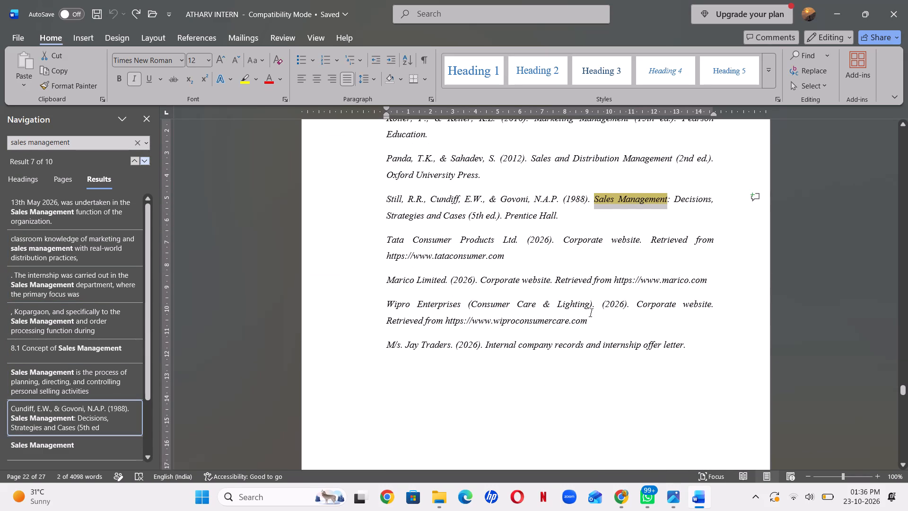
key(Return)
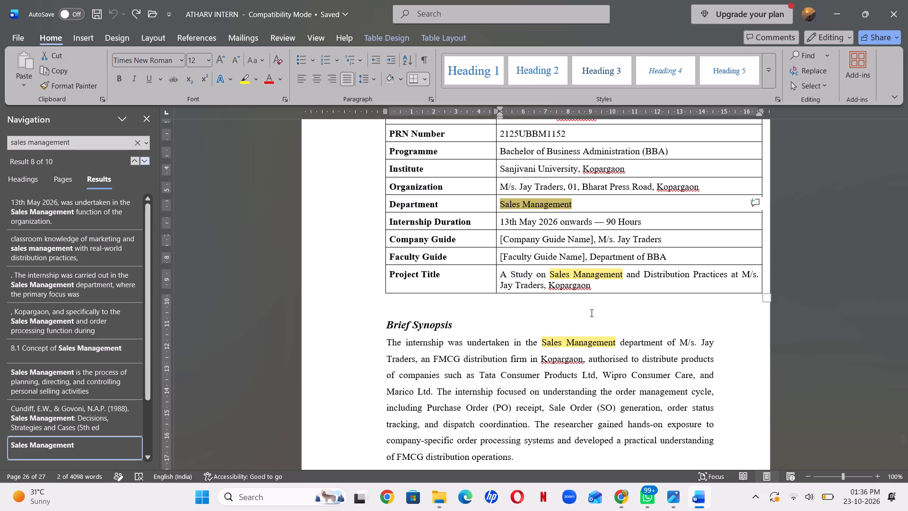
scroll(450, 317, up, 16)
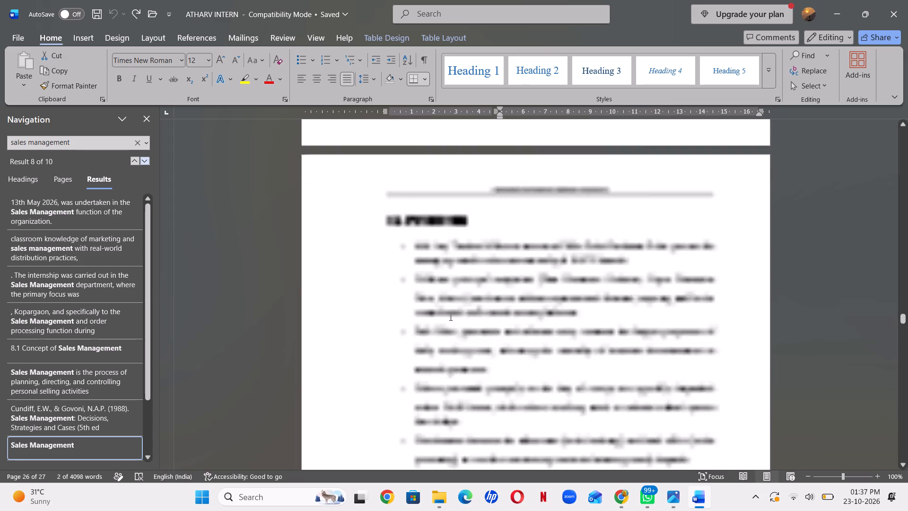
scroll(450, 317, up, 20)
scroll(450, 317, up, 11)
scroll(450, 317, down, 1)
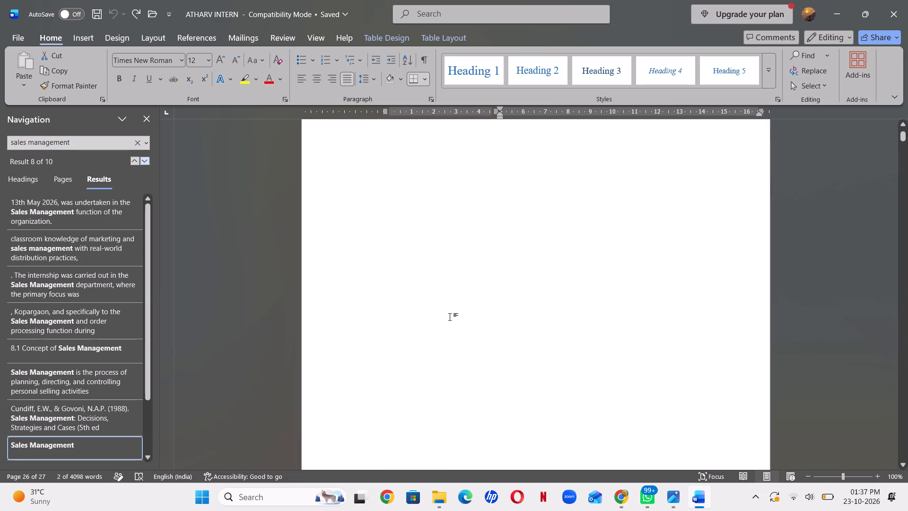
scroll(450, 317, down, 2)
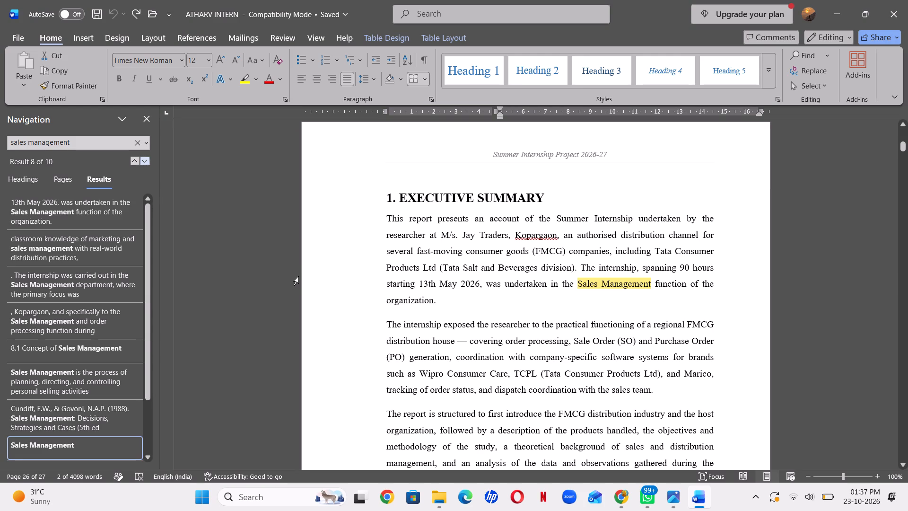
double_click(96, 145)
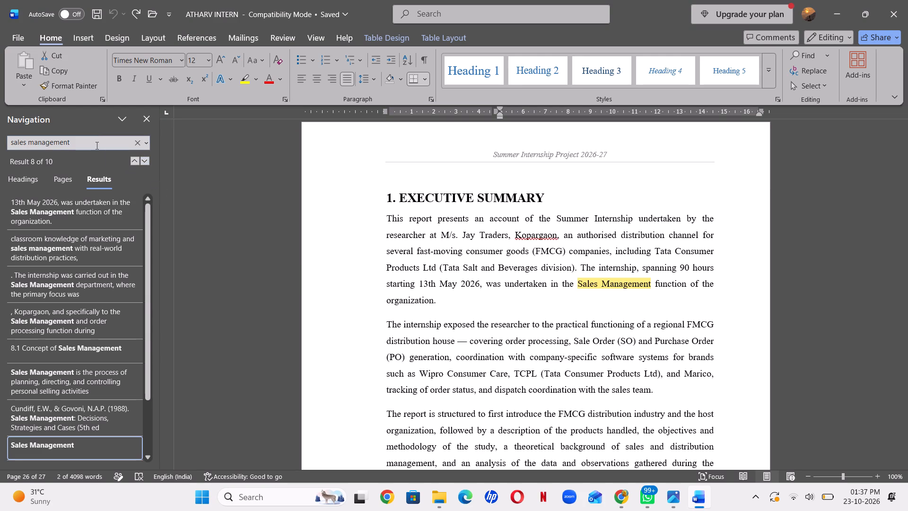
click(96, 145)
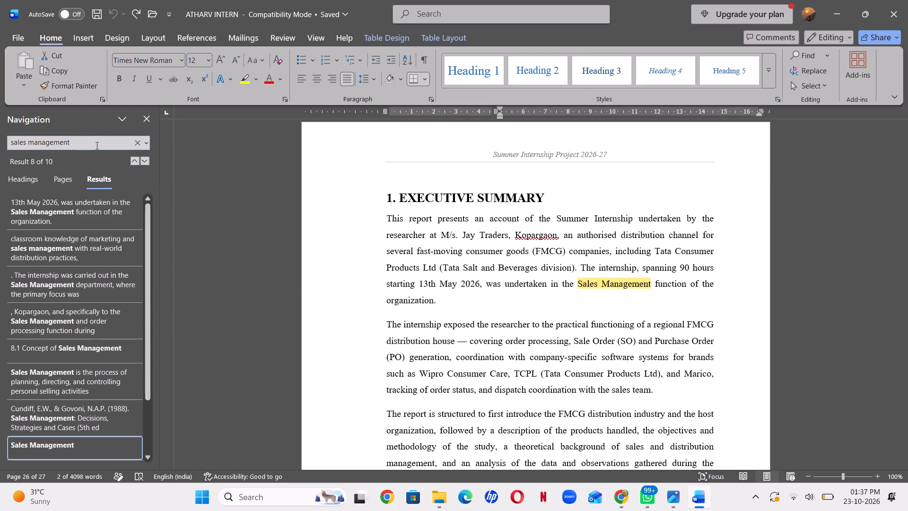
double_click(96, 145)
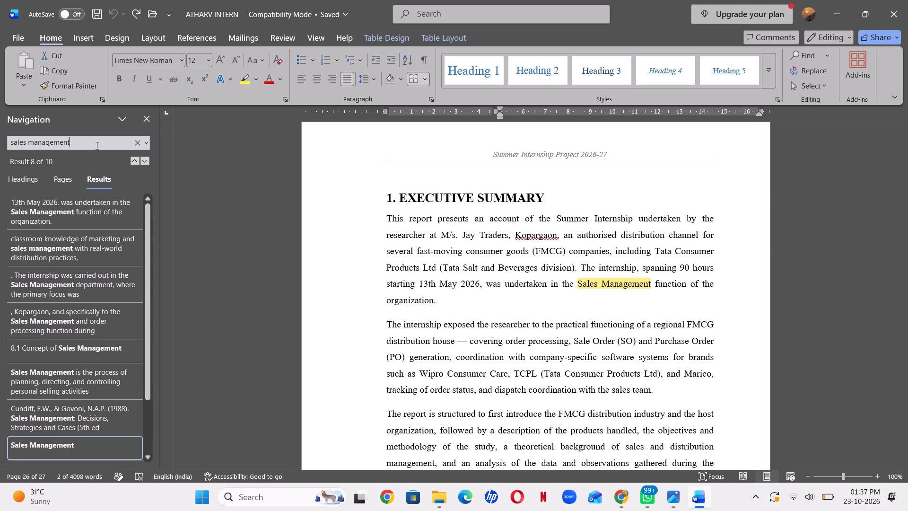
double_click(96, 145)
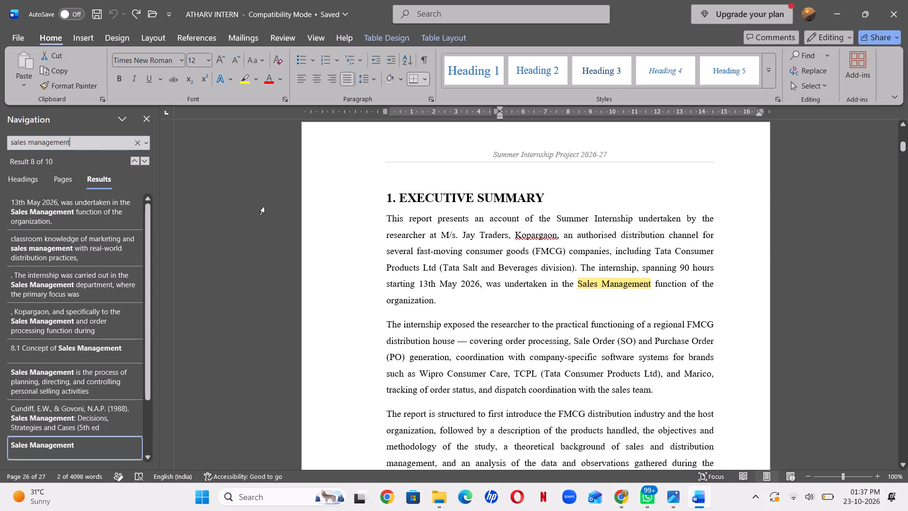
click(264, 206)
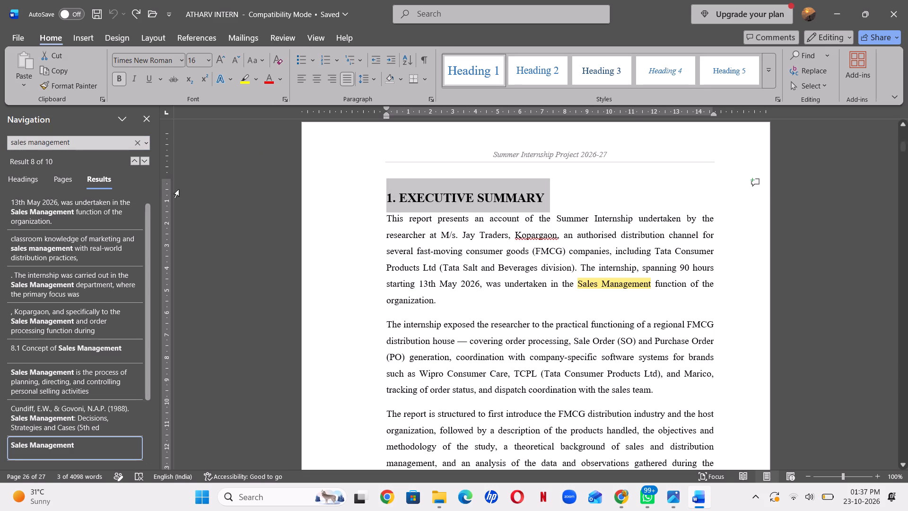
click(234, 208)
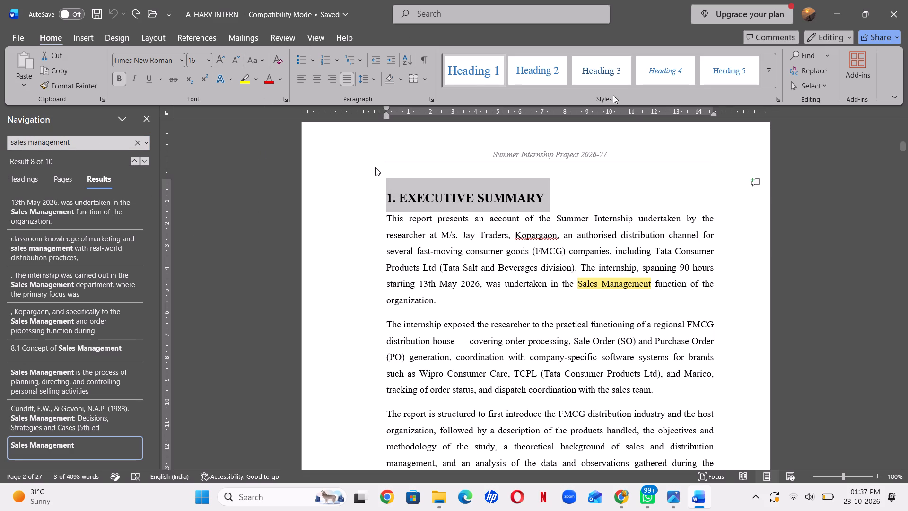
Replace every occurrence of "sales management" with "Inventory management" throughout the whole report.
click(824, 70)
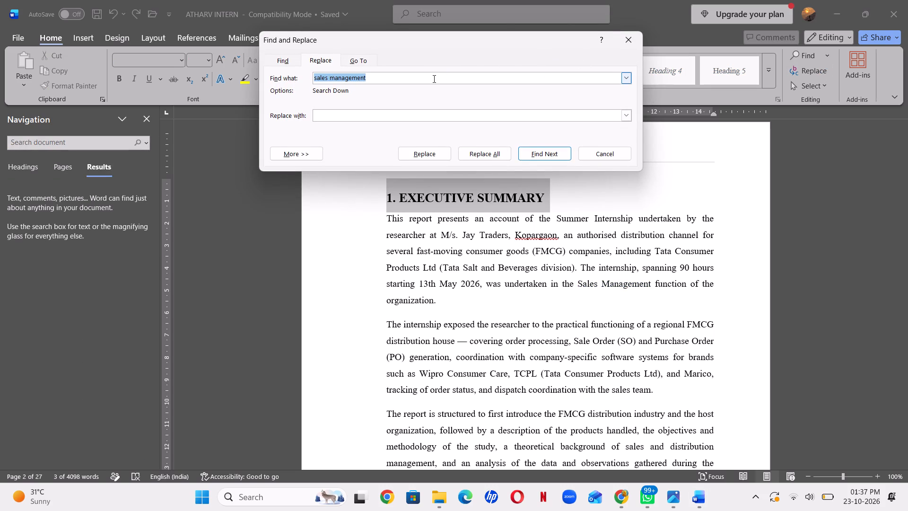
click(433, 79)
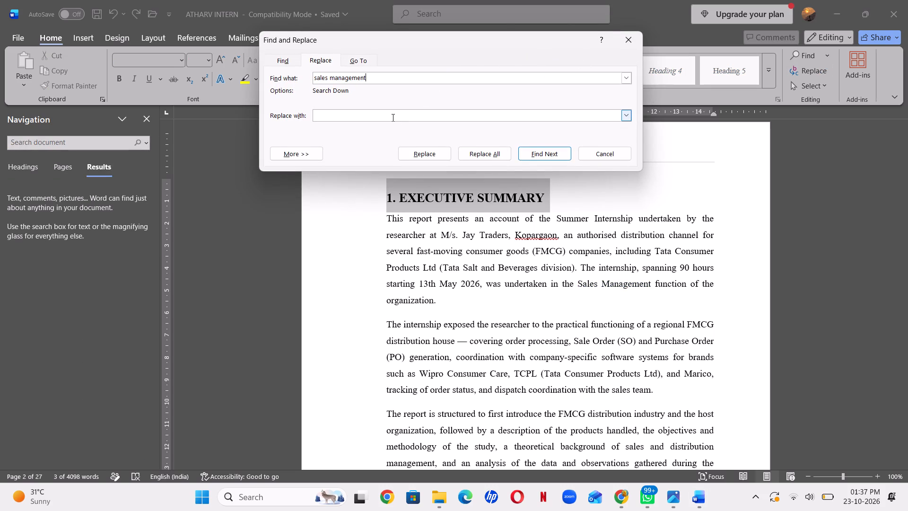
click(392, 117)
key(shift+i)
key(n)
text(ve)
text(nt)
text(ory)
key(space)
text(ma)
text(na)
text(ge)
text(menr)
key(BackSpace)
key(t)
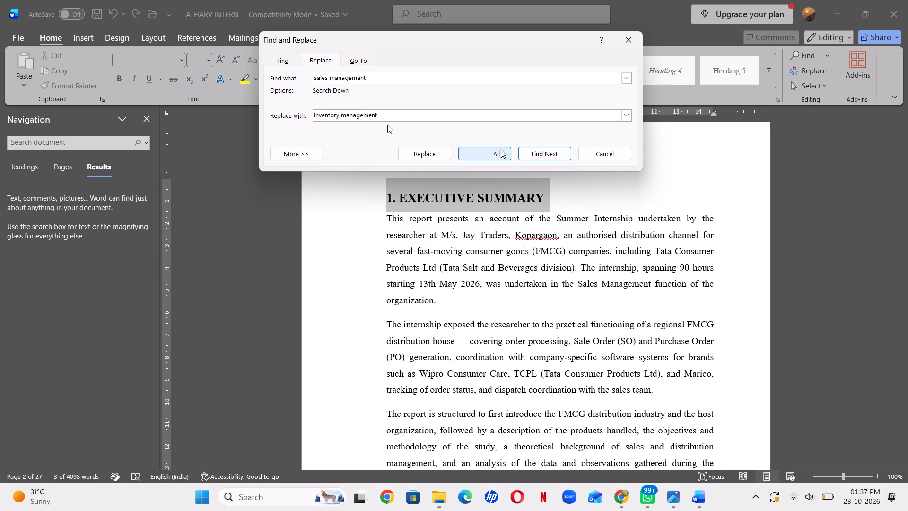
click(491, 153)
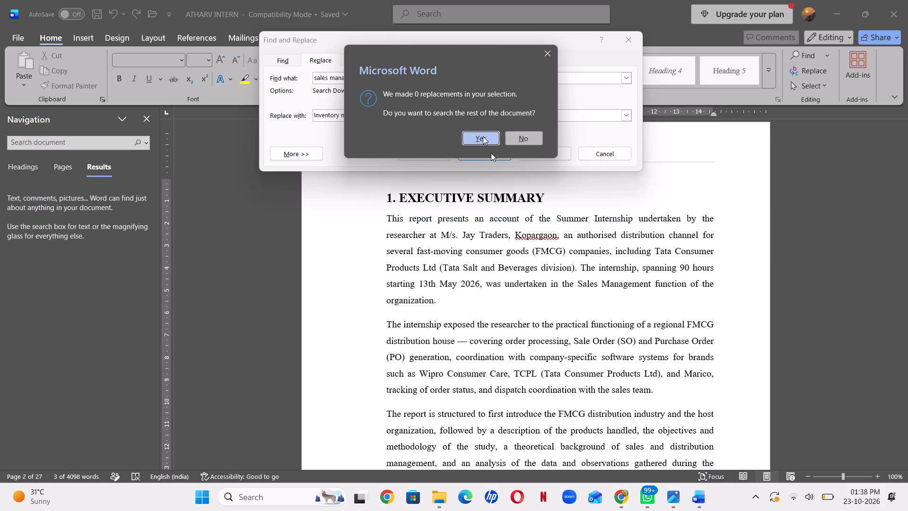
click(483, 136)
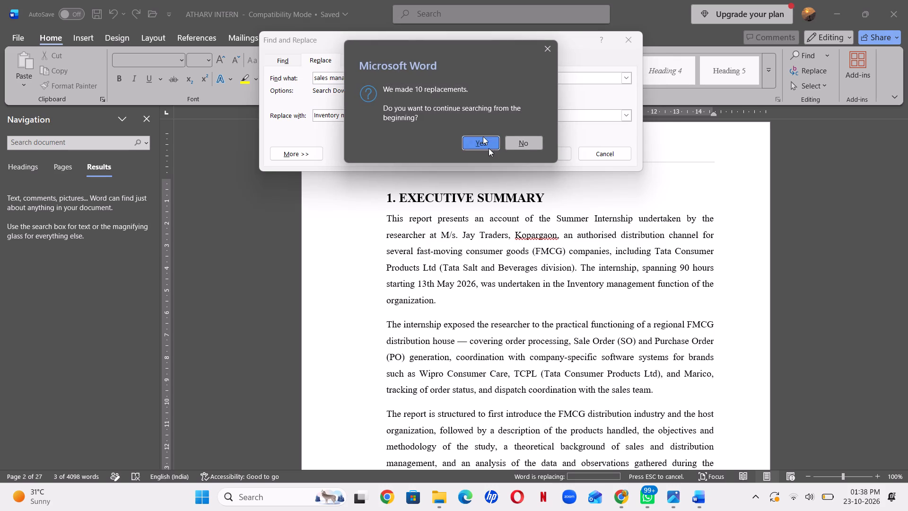
click(489, 148)
click(527, 137)
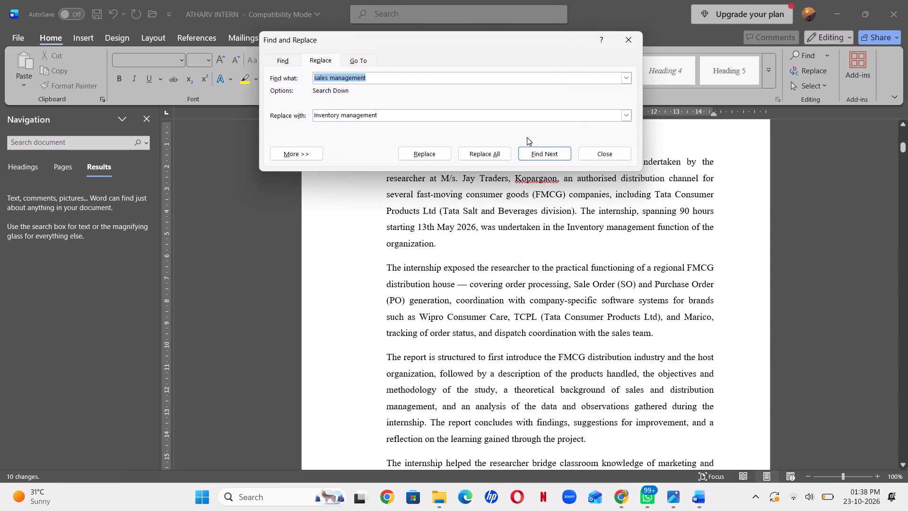
Repeat the replacement of "sales management" with "Inventory management" across the whole report to check for leftover occurrences.
click(498, 152)
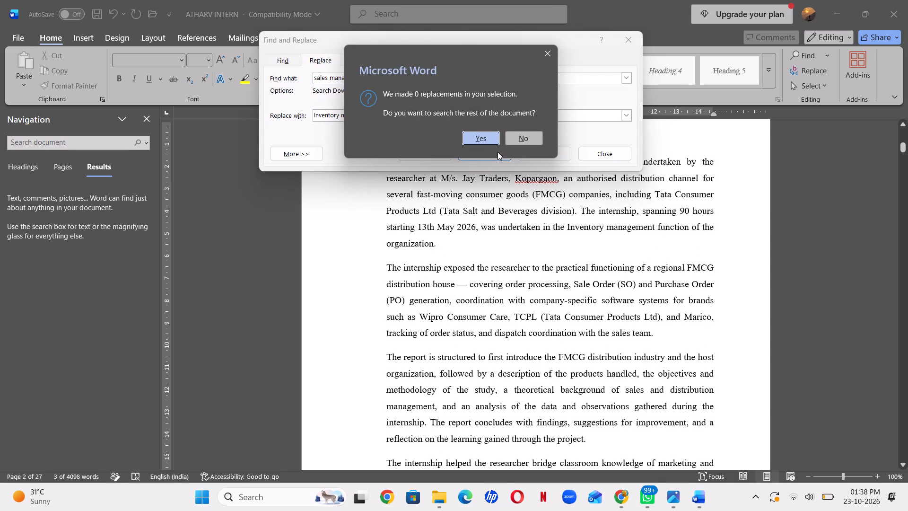
click(496, 141)
click(496, 141)
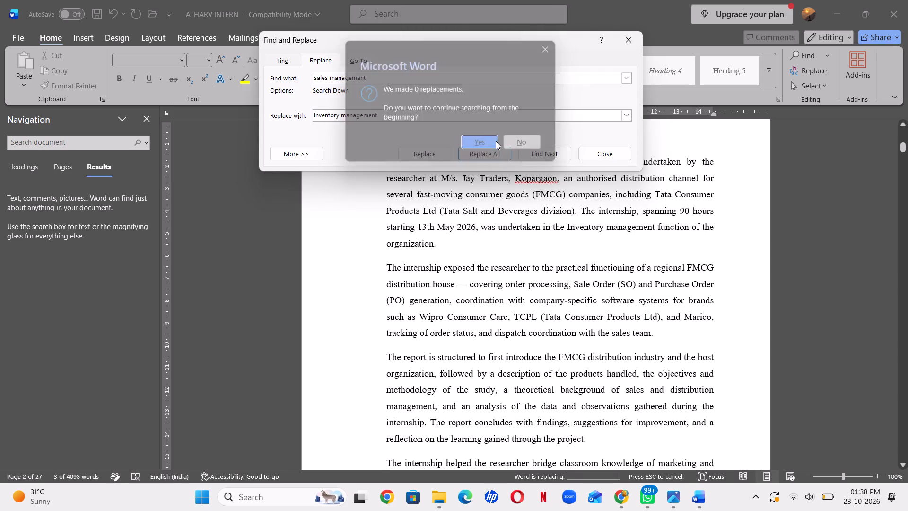
click(524, 139)
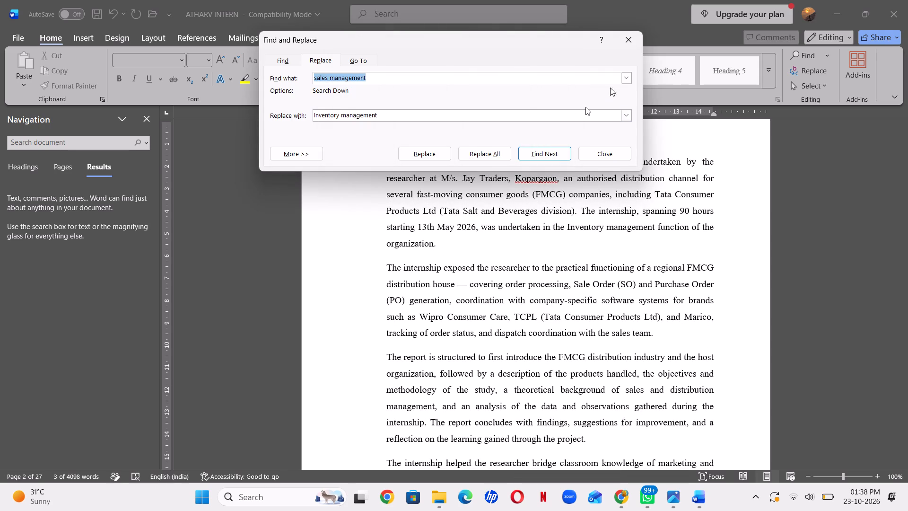
Close the find-and-replace dialog and the navigation pane, returning to the Executive Summary heading.
click(633, 44)
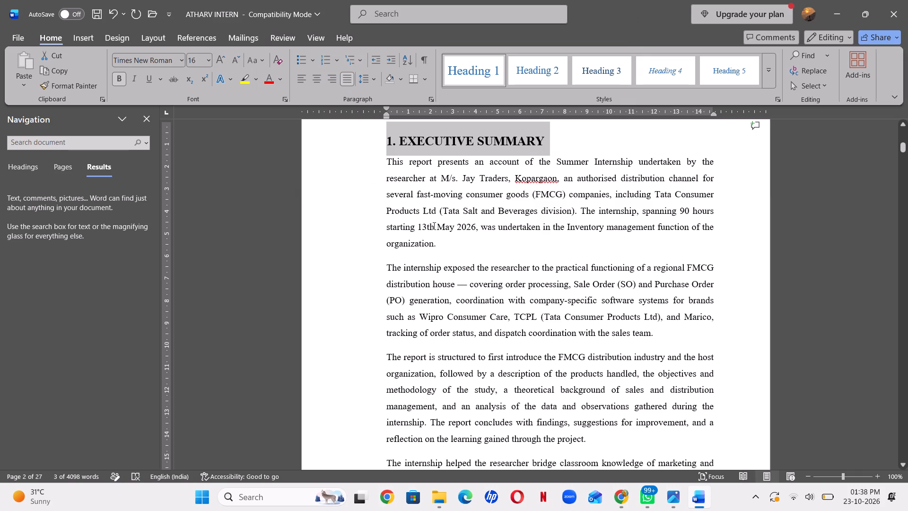
scroll(433, 227, up, 1)
click(445, 233)
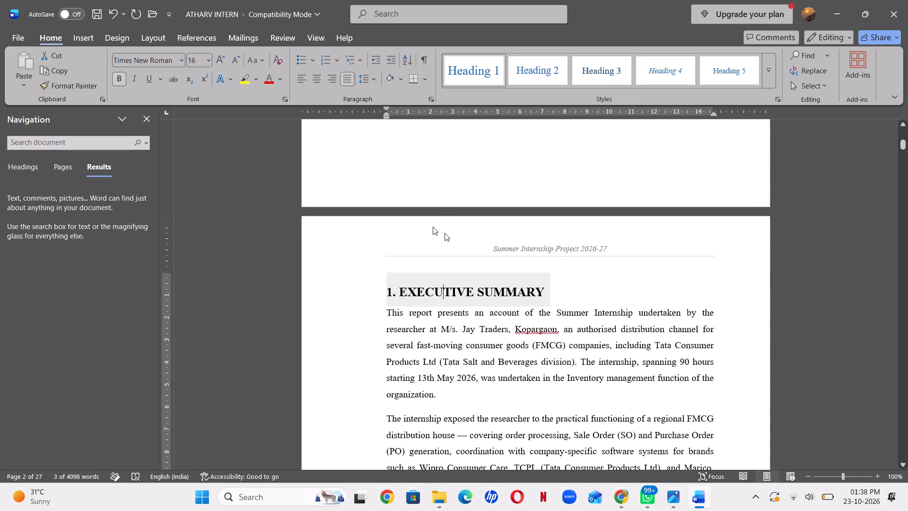
scroll(445, 233, down, 1)
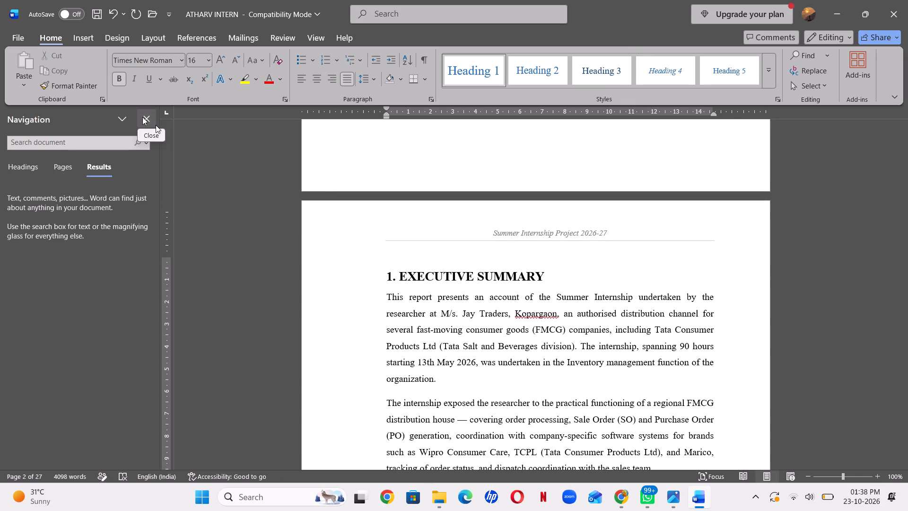
click(142, 116)
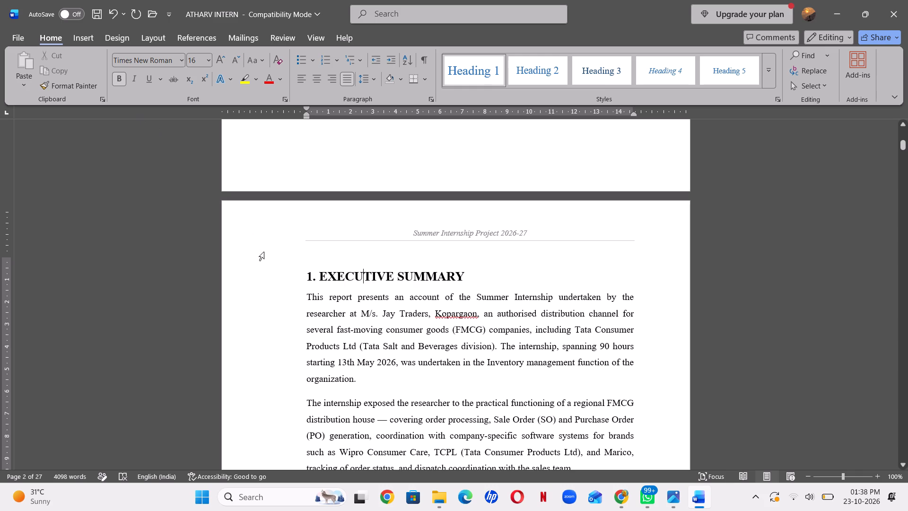
Review the report from the Executive Summary through the Introduction and Industry Profile to the Company Profile for its subject wording.
scroll(367, 339, up, 1)
scroll(367, 339, down, 3)
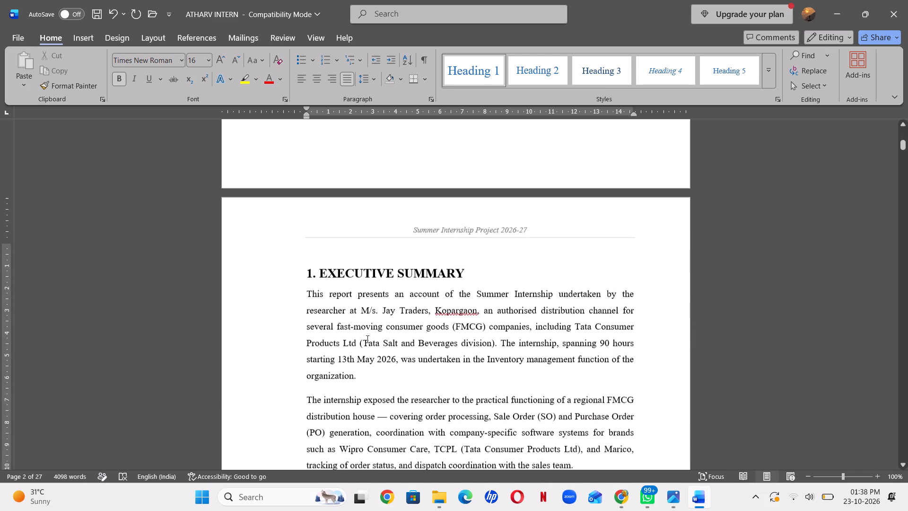
scroll(367, 339, down, 2)
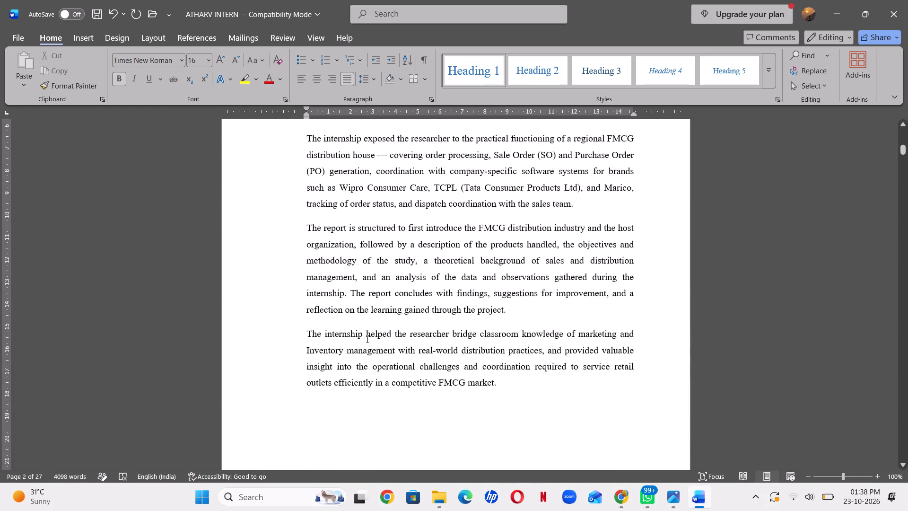
scroll(367, 339, down, 2)
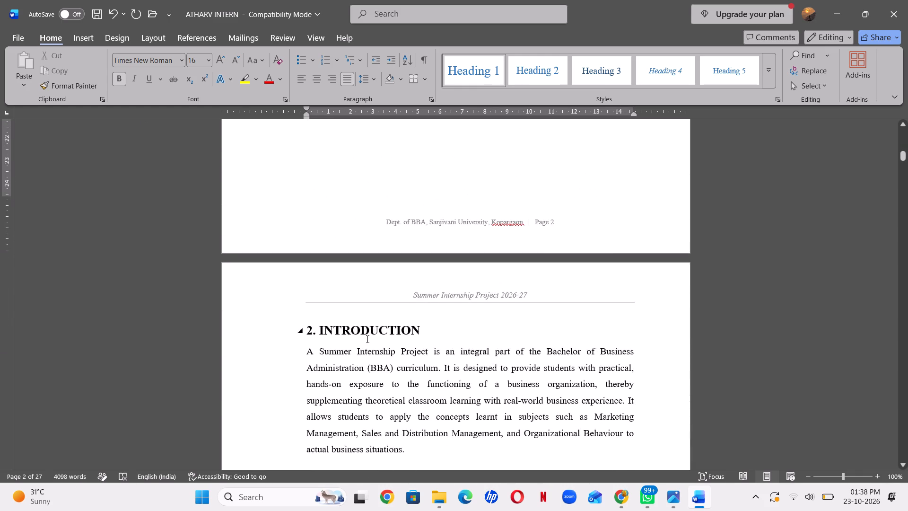
scroll(367, 339, down, 3)
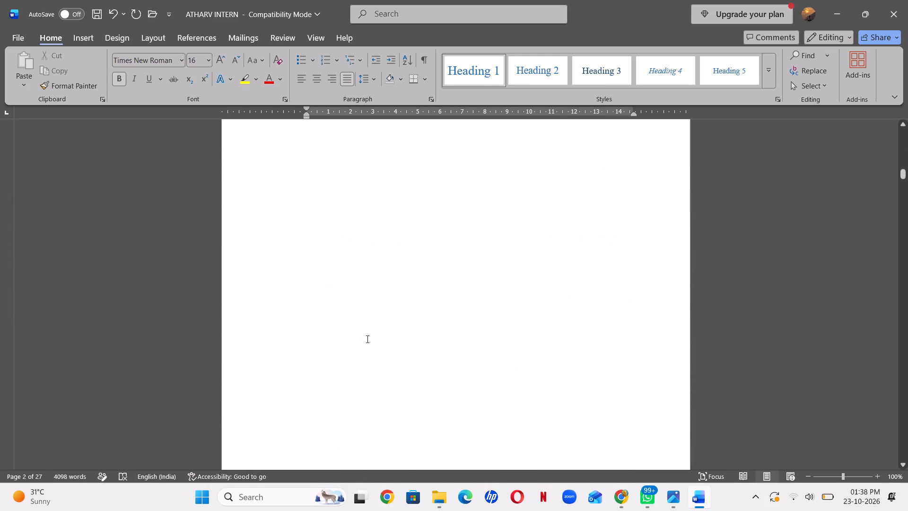
scroll(367, 339, down, 1)
scroll(367, 339, up, 1)
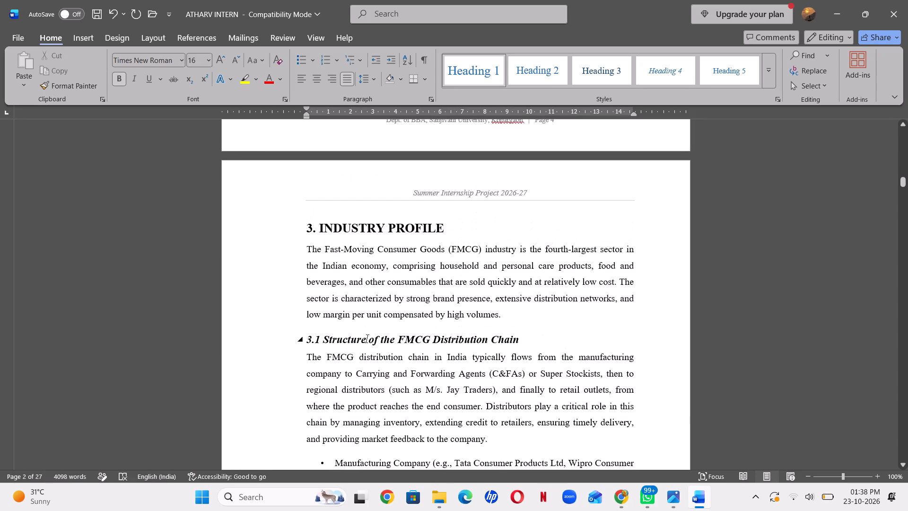
scroll(381, 318, down, 2)
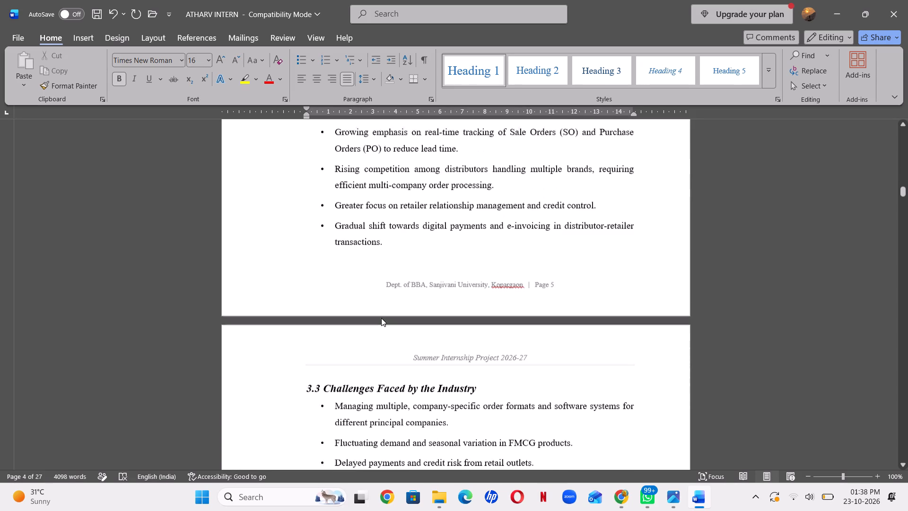
scroll(381, 318, down, 1)
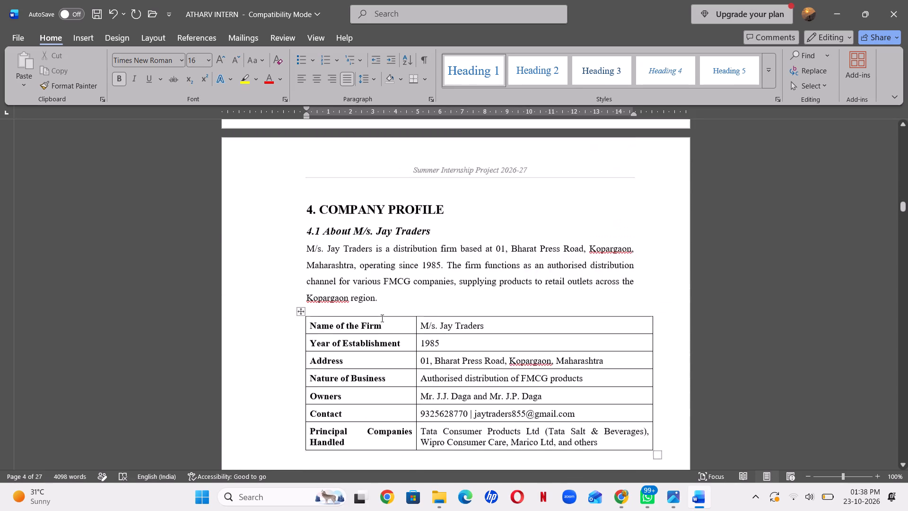
scroll(381, 318, down, 1)
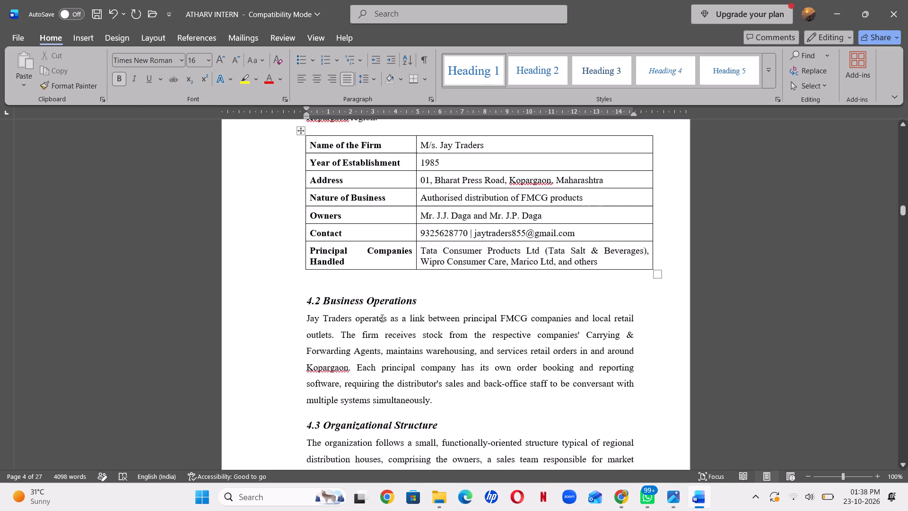
scroll(381, 318, down, 2)
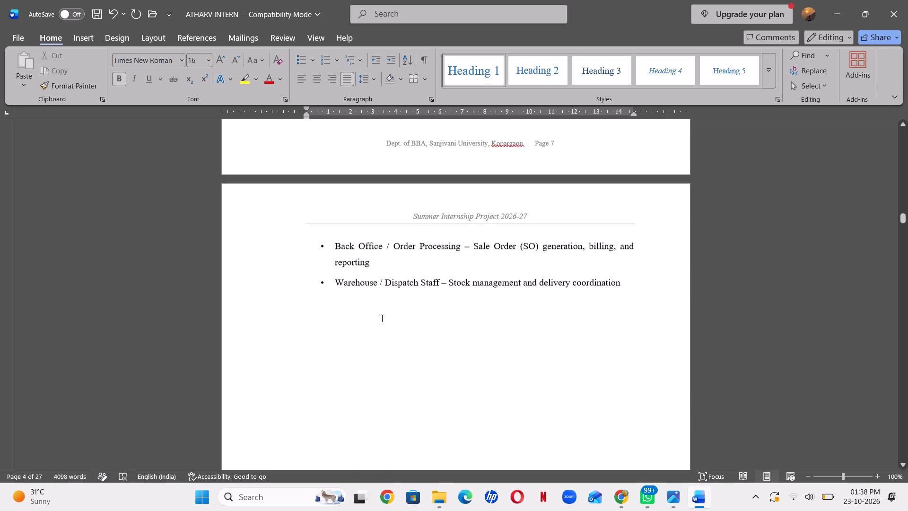
Review the study objectives and the Theoretical Background section, checking the inventory management wording.
scroll(381, 318, down, 2)
scroll(381, 318, up, 1)
scroll(381, 318, right, 1)
scroll(381, 318, down, 1)
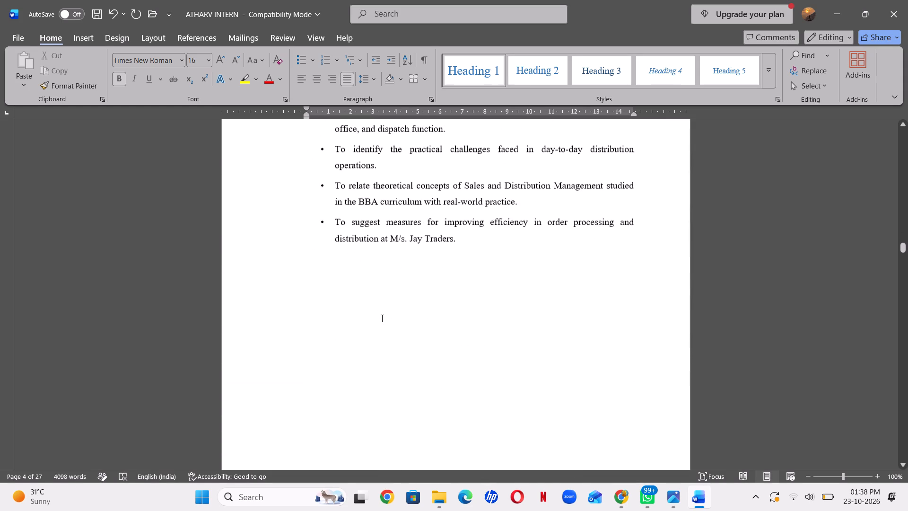
scroll(381, 318, down, 2)
scroll(381, 318, up, 1)
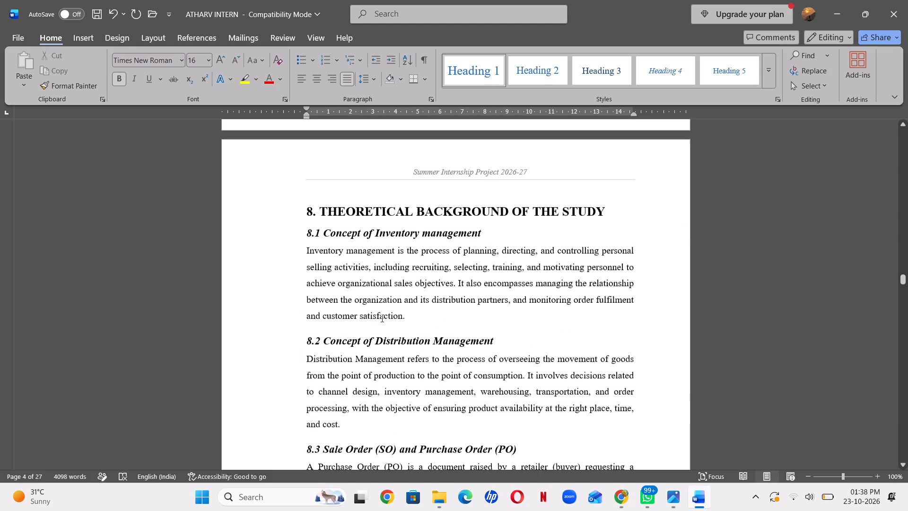
scroll(381, 318, down, 1)
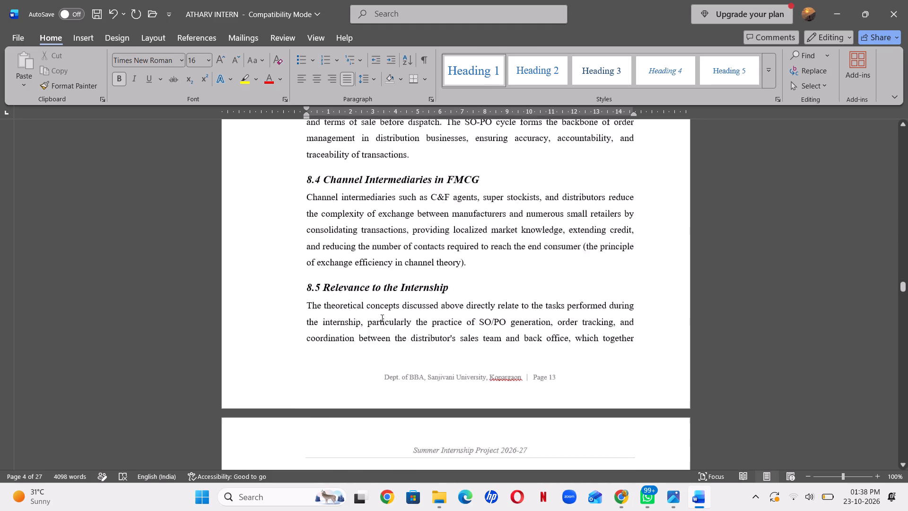
scroll(381, 318, down, 4)
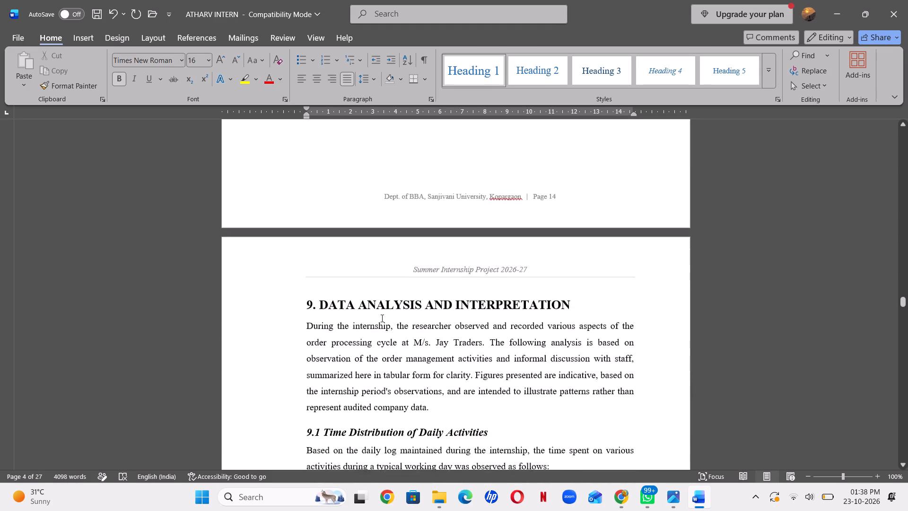
Review the sections from Data Analysis and Interpretation through Conclusion, Suggestions and Learning to the Bibliography.
scroll(381, 318, down, 2)
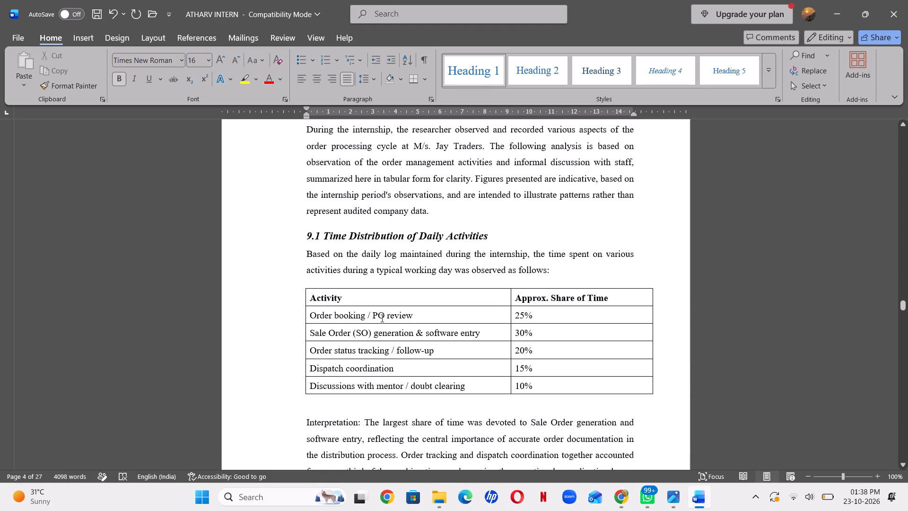
scroll(395, 341, down, 1)
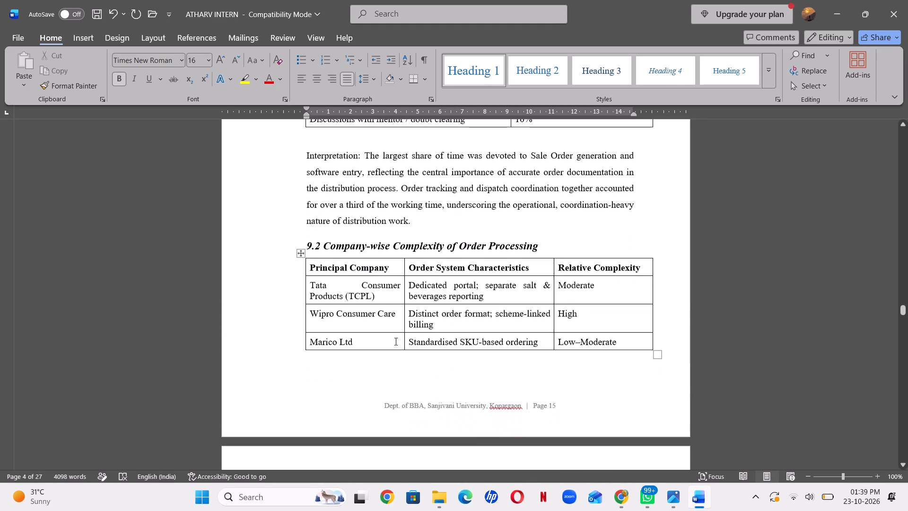
scroll(395, 341, down, 2)
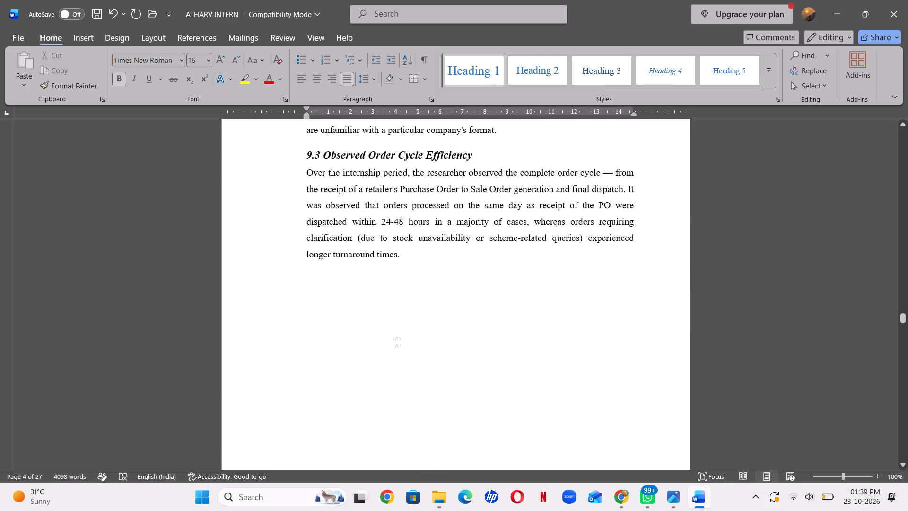
scroll(395, 341, down, 3)
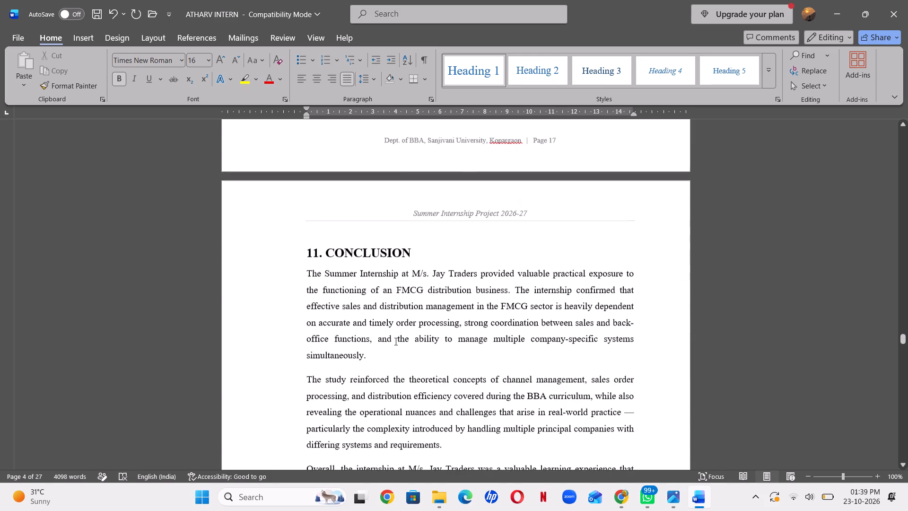
scroll(395, 341, down, 2)
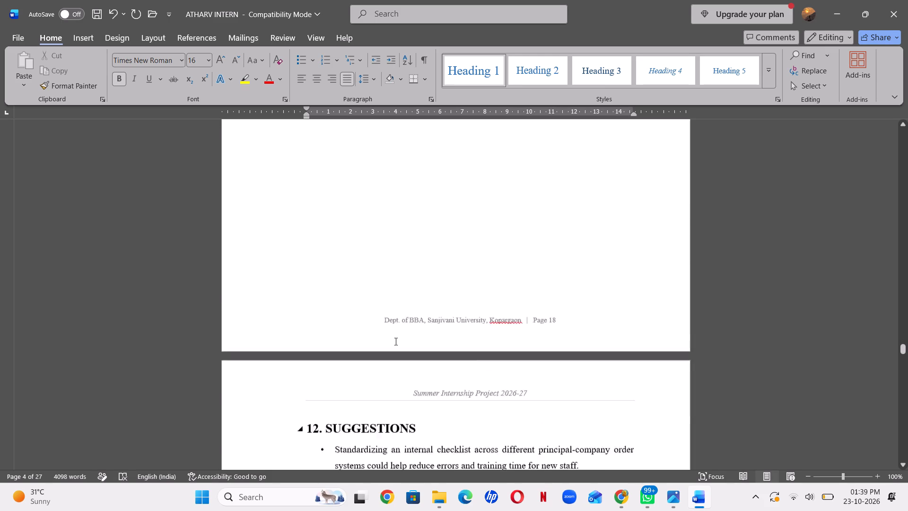
scroll(395, 341, down, 3)
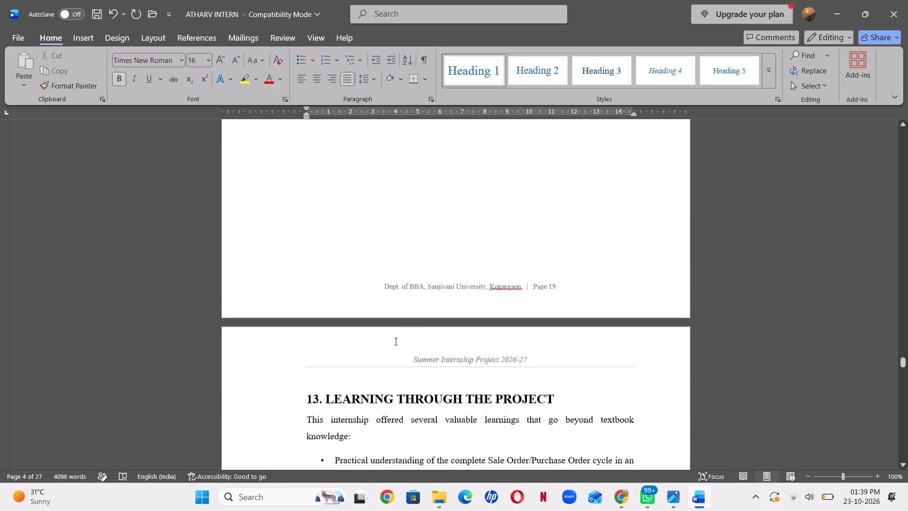
scroll(395, 341, down, 4)
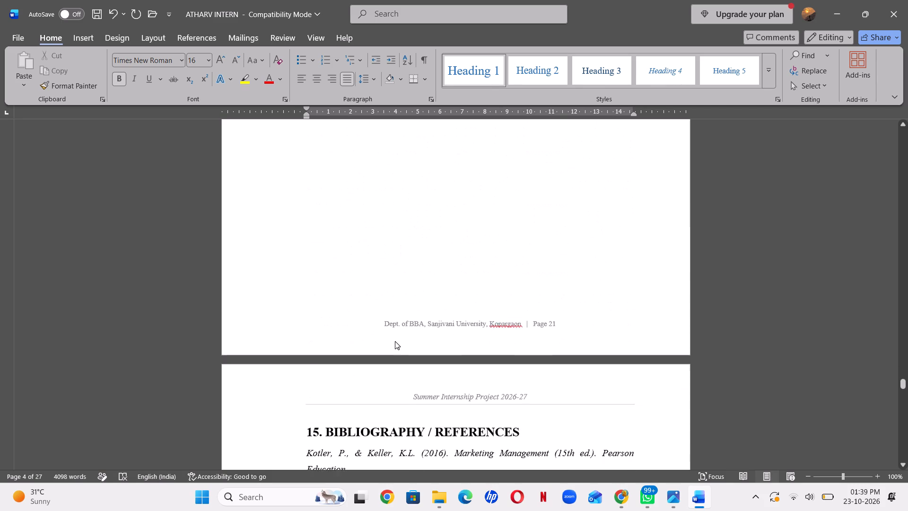
Review the daily log and internship synopsis annexures to the report's end, and return to the Executive Summary.
scroll(395, 341, down, 5)
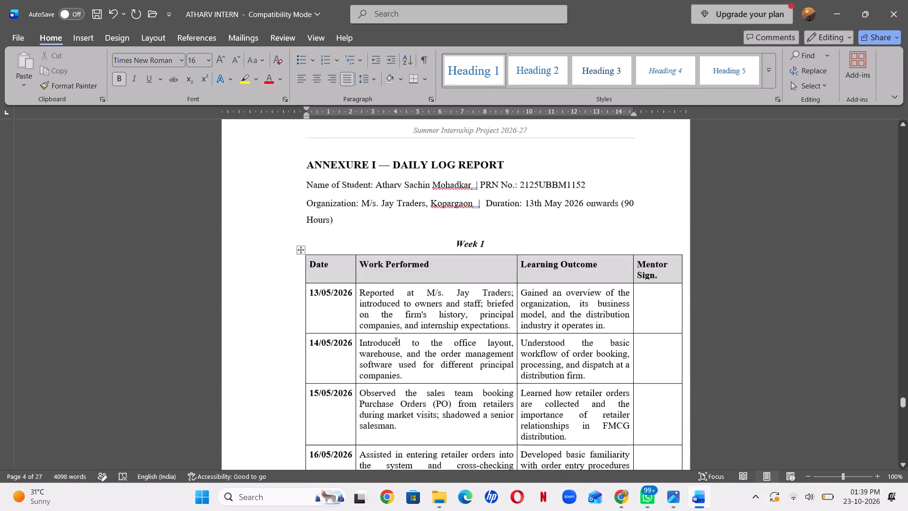
scroll(395, 341, down, 1)
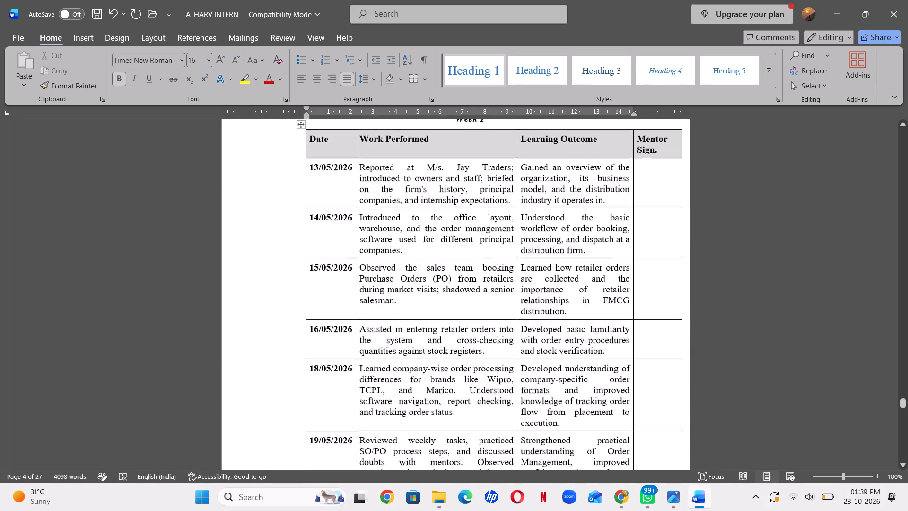
scroll(395, 341, down, 2)
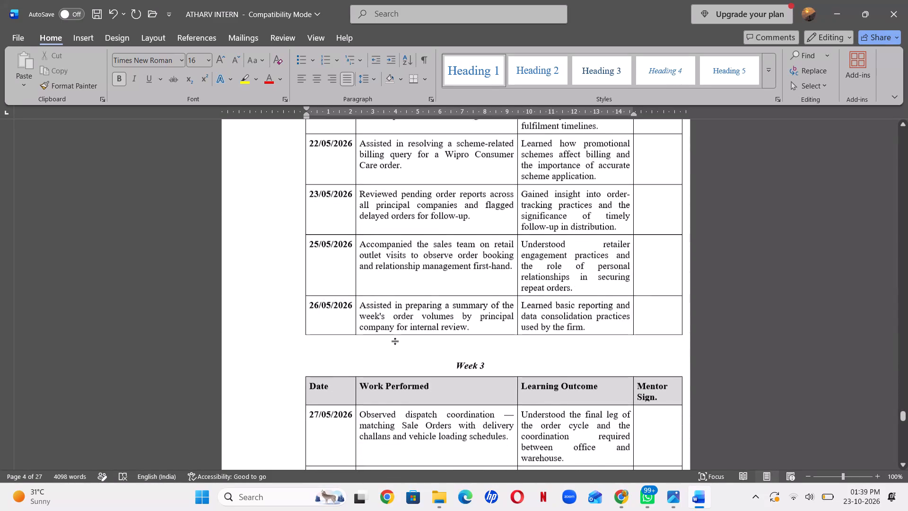
scroll(395, 341, down, 3)
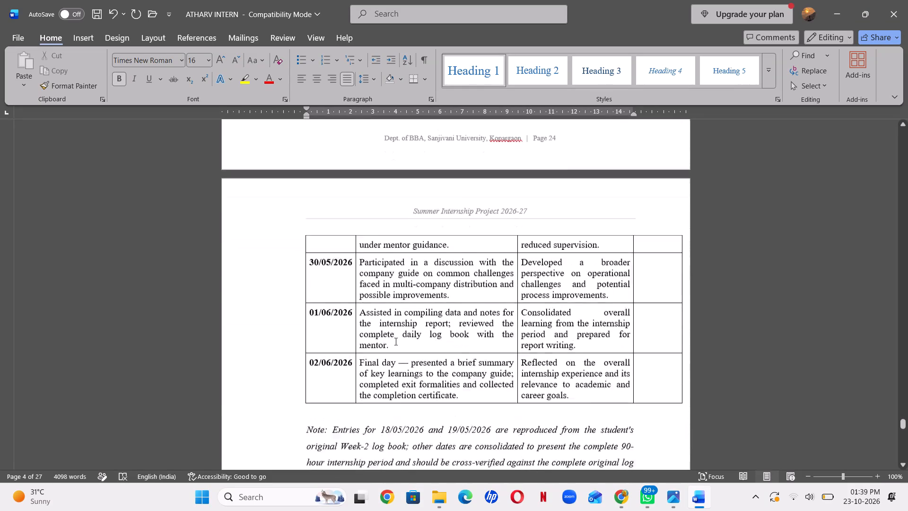
scroll(395, 341, down, 2)
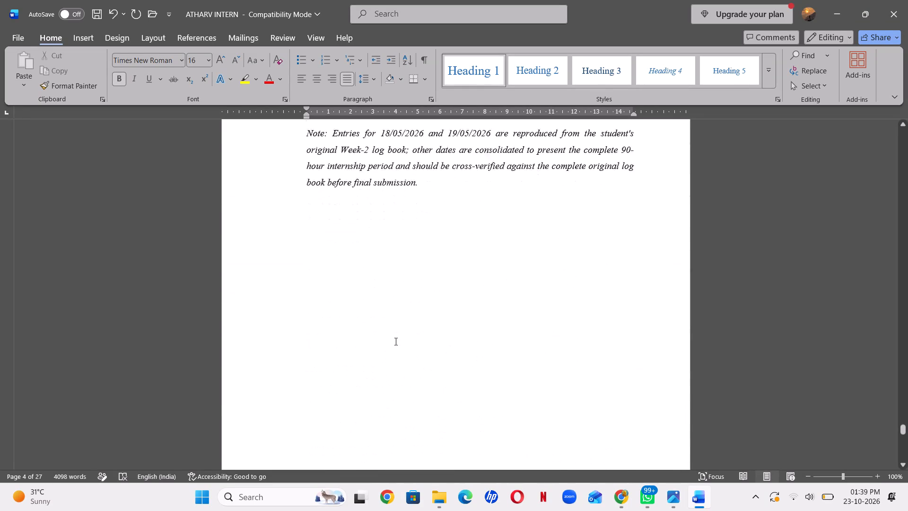
scroll(395, 341, down, 2)
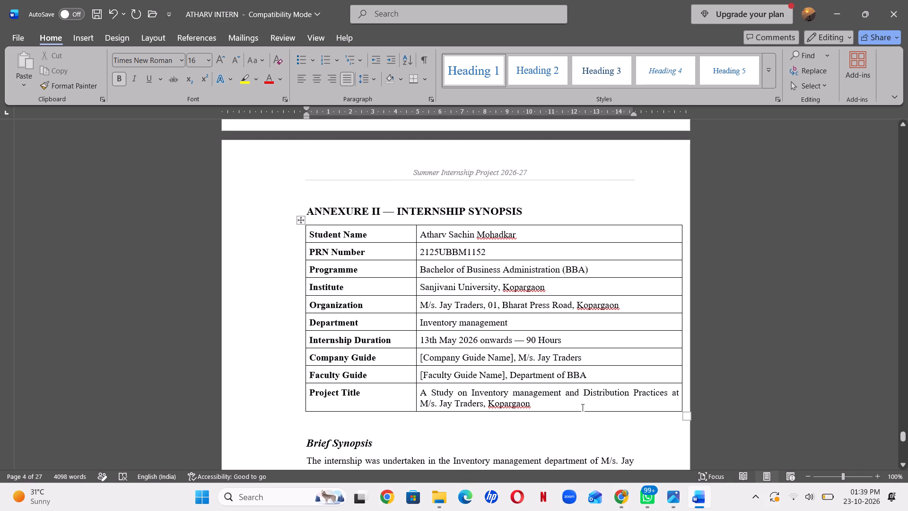
scroll(582, 407, down, 6)
scroll(582, 407, up, 2)
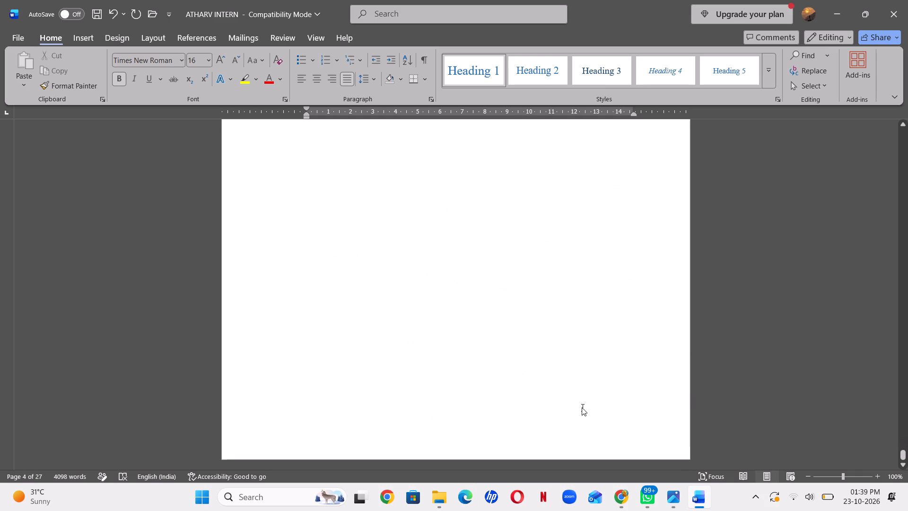
scroll(582, 407, up, 20)
scroll(582, 407, up, 8)
scroll(582, 407, down, 1)
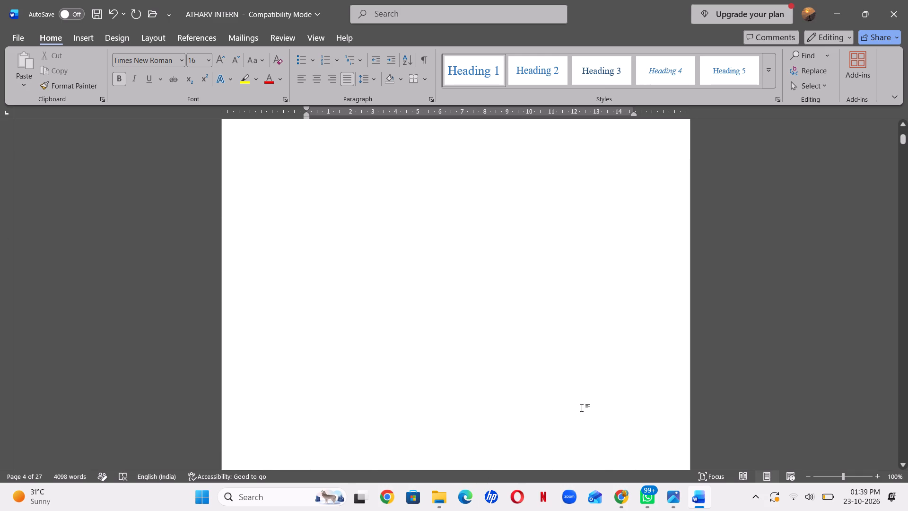
scroll(582, 407, down, 1)
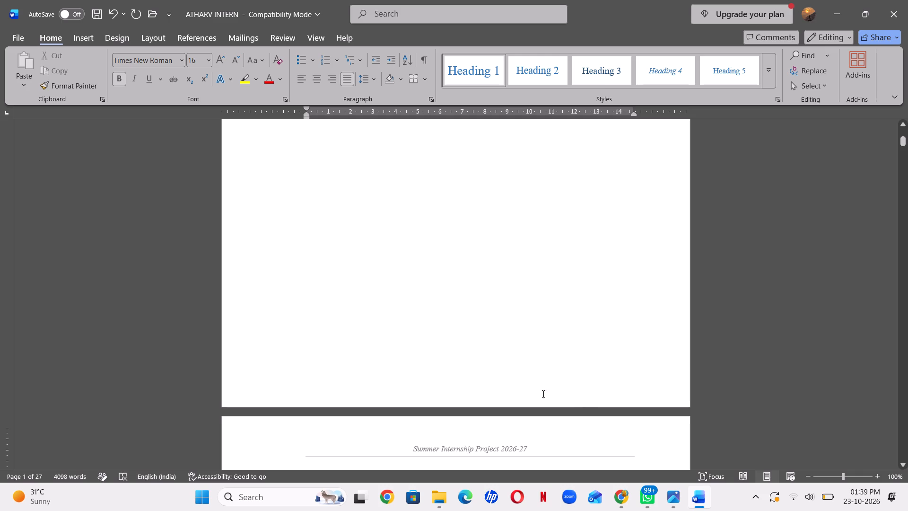
scroll(477, 272, down, 1)
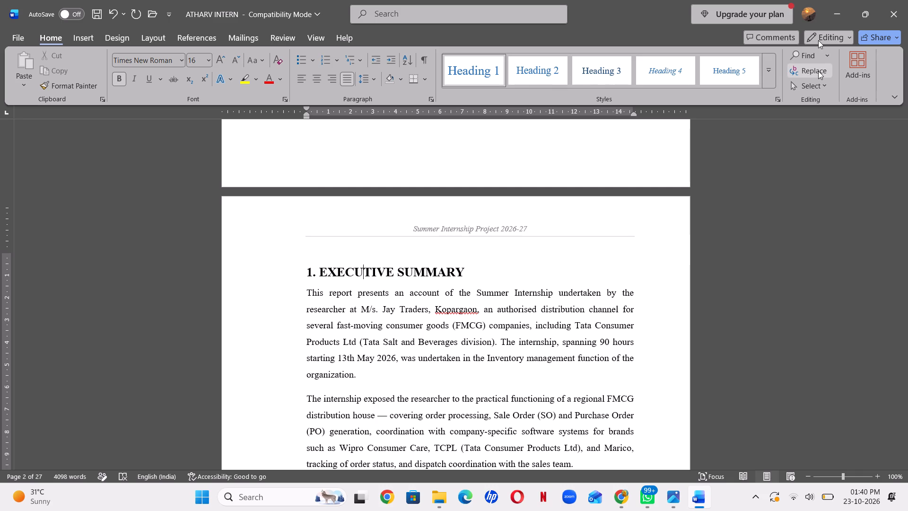
Start another find-and-replace in the report, replacing the search term "sales management" with "Disit".
click(819, 71)
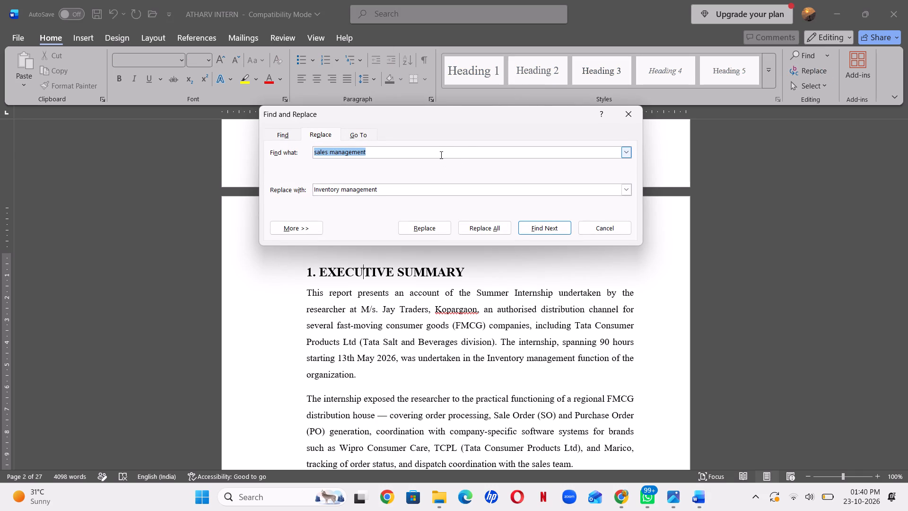
double_click(440, 155)
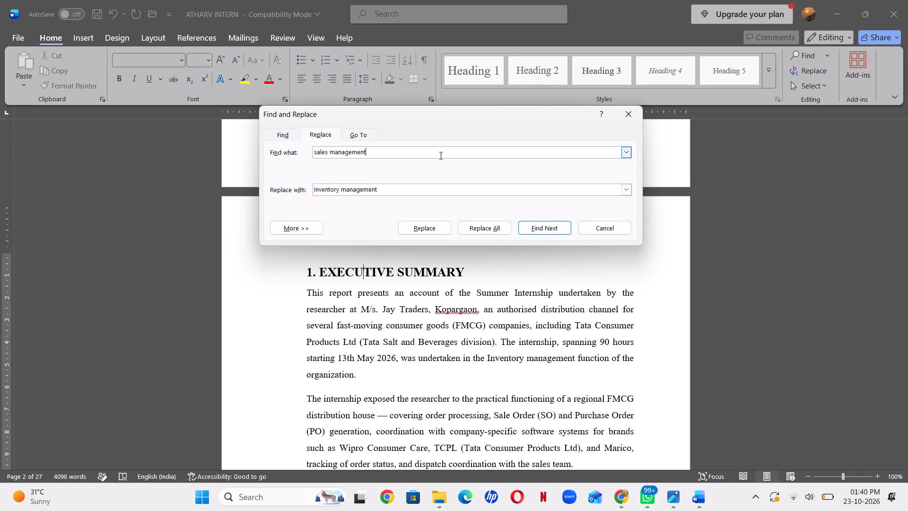
key(BackSpace)
key(BackSpace)
key(BackSpace)
key(BackSpace)
key(BackSpace)
key(BackSpace)
key(BackSpace)
key(BackSpace)
key(BackSpace)
key(BackSpace)
key(BackSpace)
key(BackSpace)
key(BackSpace)
key(BackSpace)
key(BackSpace)
key(BackSpace)
key(BackSpace)
key(BackSpace)
key(BackSpace)
key(BackSpace)
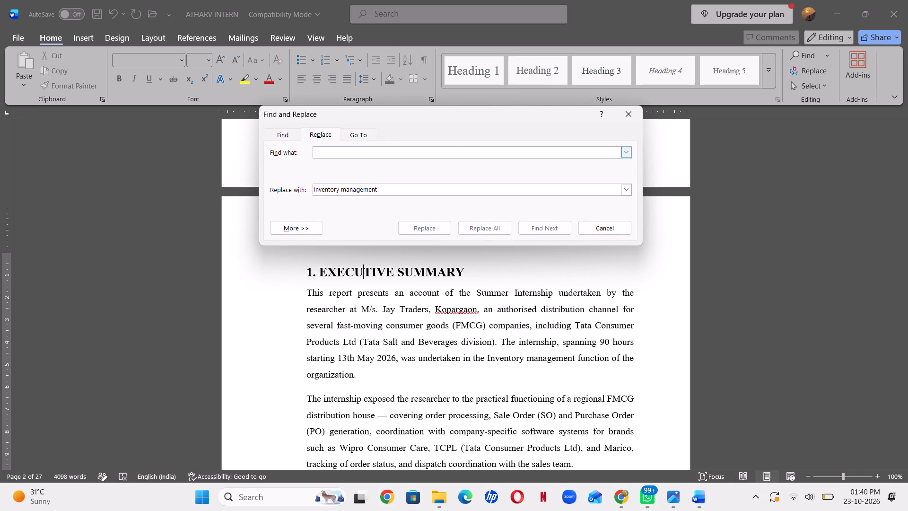
key(shift+d)
text(isit)
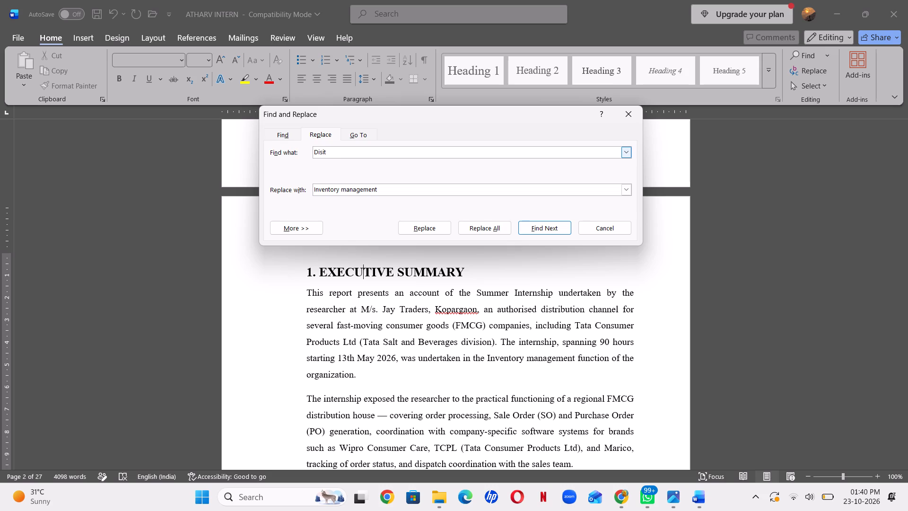
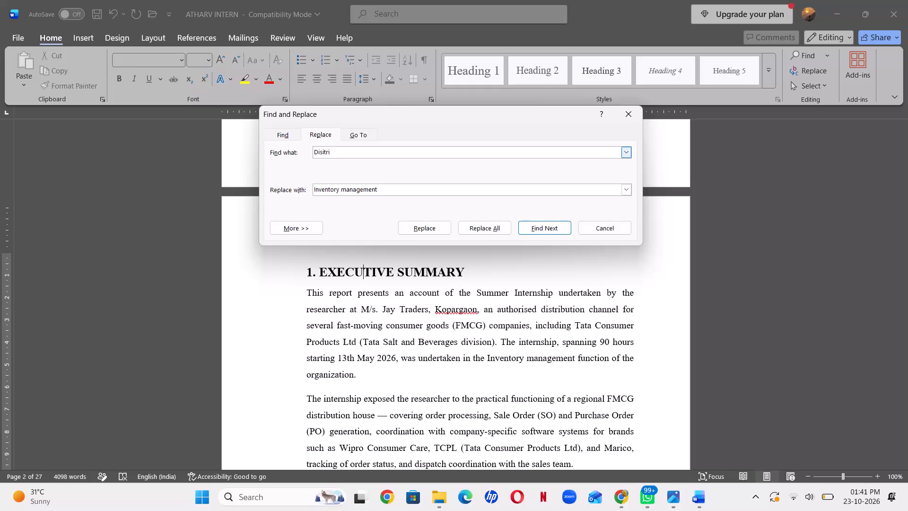
Complete the find-and-replace search term as "Disitribution", look for its next occurrence in the report, and close the dialog.
text(bu)
text(tion)
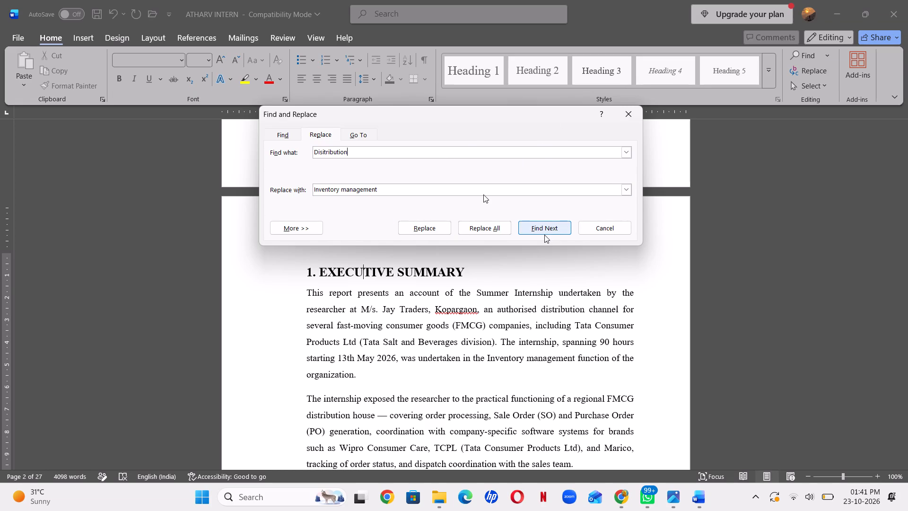
click(548, 233)
click(522, 205)
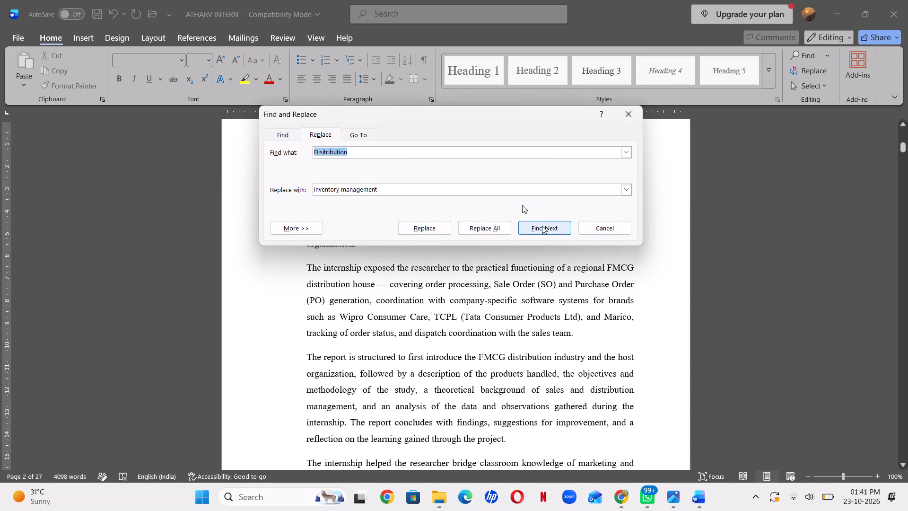
click(543, 225)
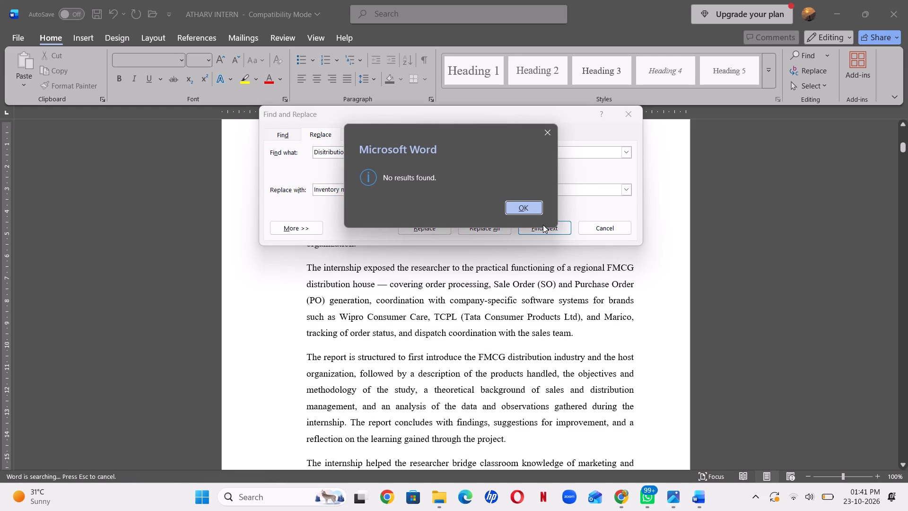
click(534, 211)
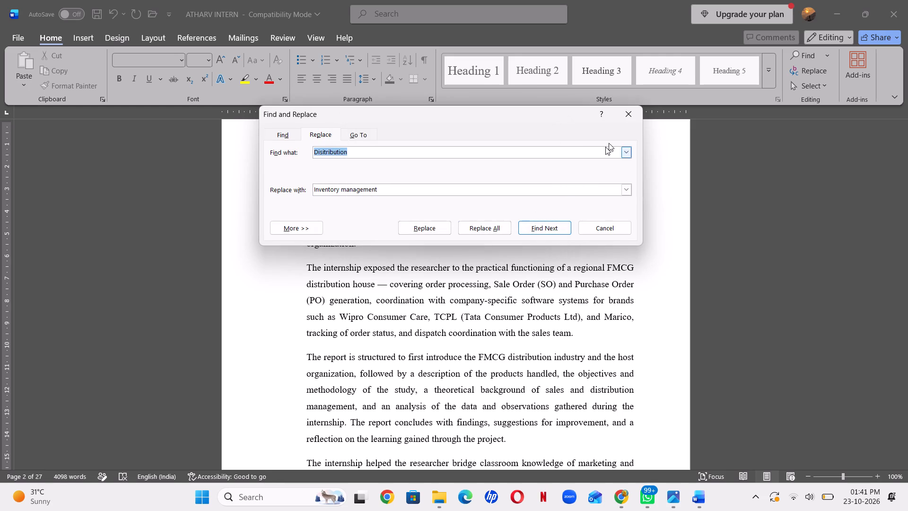
click(631, 120)
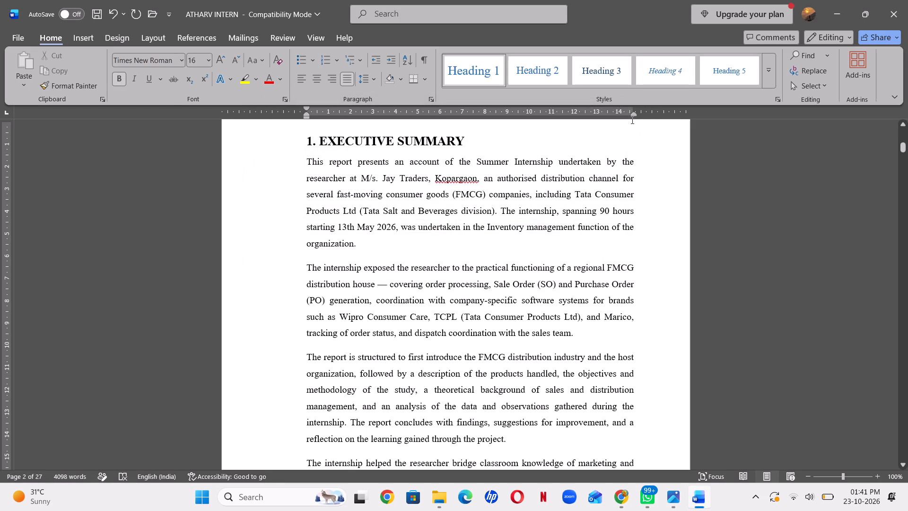
Search the whole report for "Disitribution" again using the document search.
key(ctrl+f)
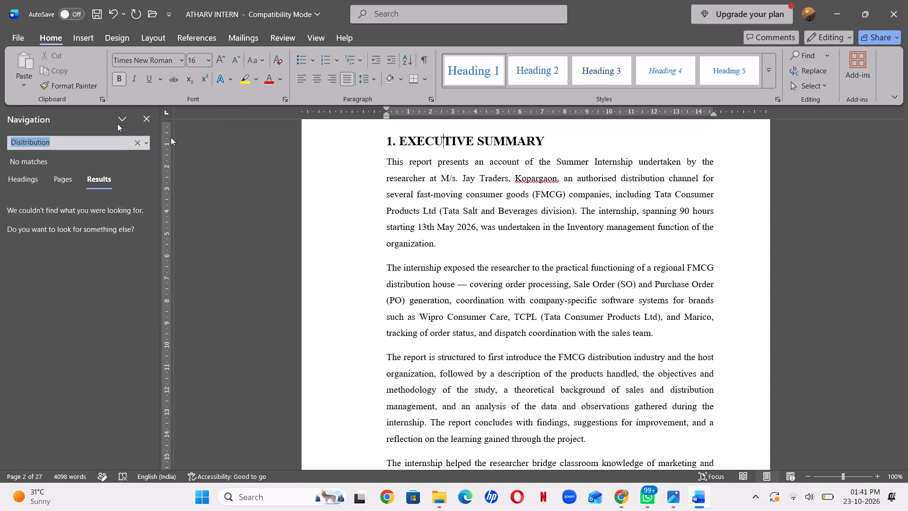
key(Return)
click(117, 140)
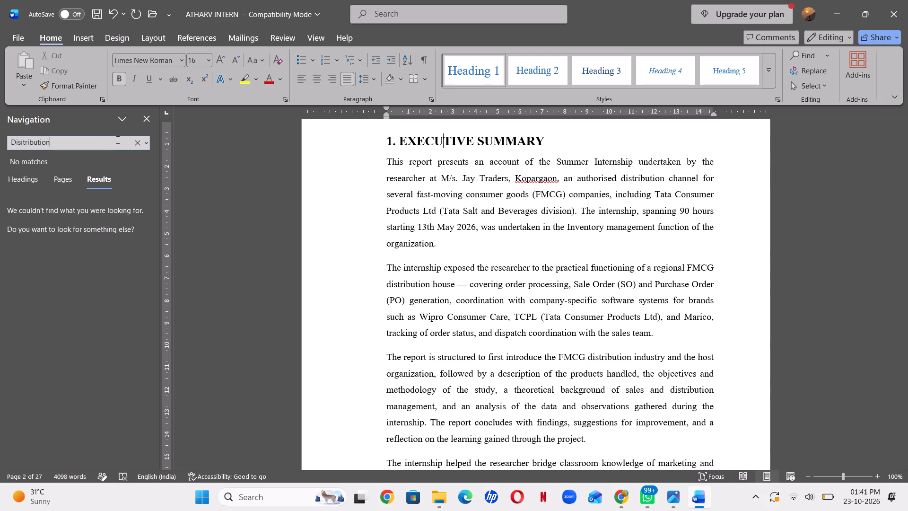
key(Return)
key(Return)
key(Return)
key(Return)
key(Return)
key(Return)
Copy the word "Distribution" from the Project Title row of Annexure II and search the report for it.
scroll(137, 153, down, 6)
scroll(496, 234, down, 7)
scroll(496, 234, down, 20)
scroll(496, 234, down, 14)
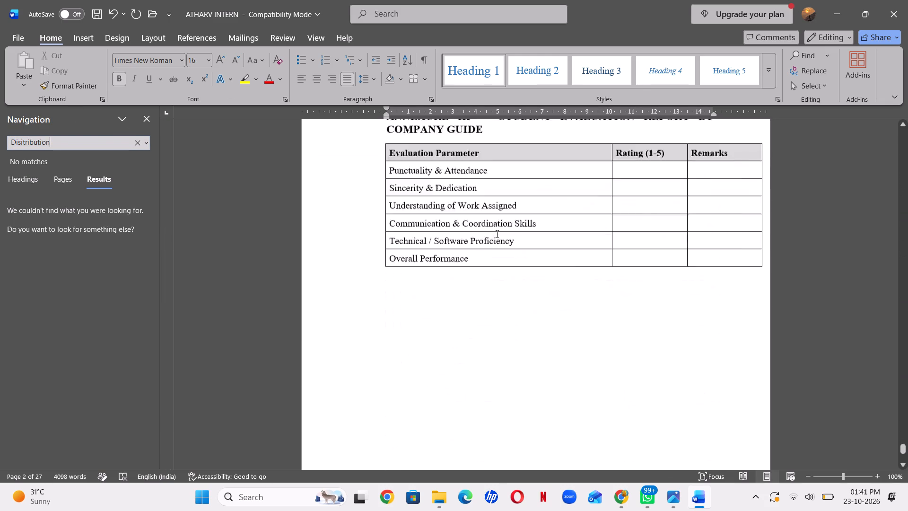
scroll(496, 234, down, 8)
scroll(496, 234, up, 20)
scroll(496, 234, up, 10)
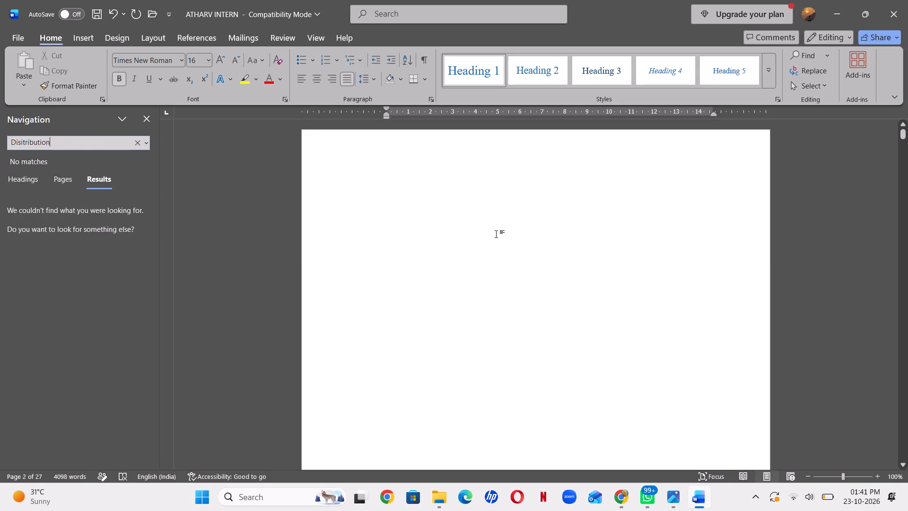
click(98, 178)
scroll(262, 229, down, 3)
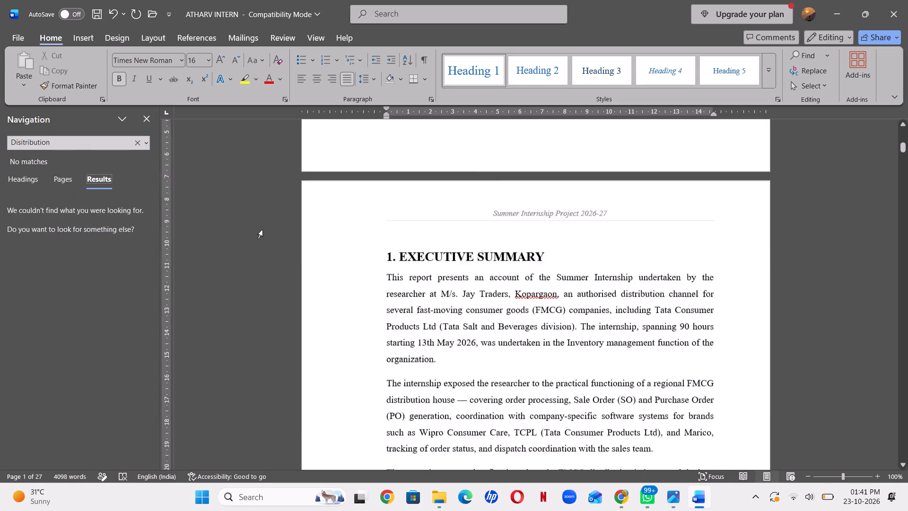
scroll(262, 229, down, 12)
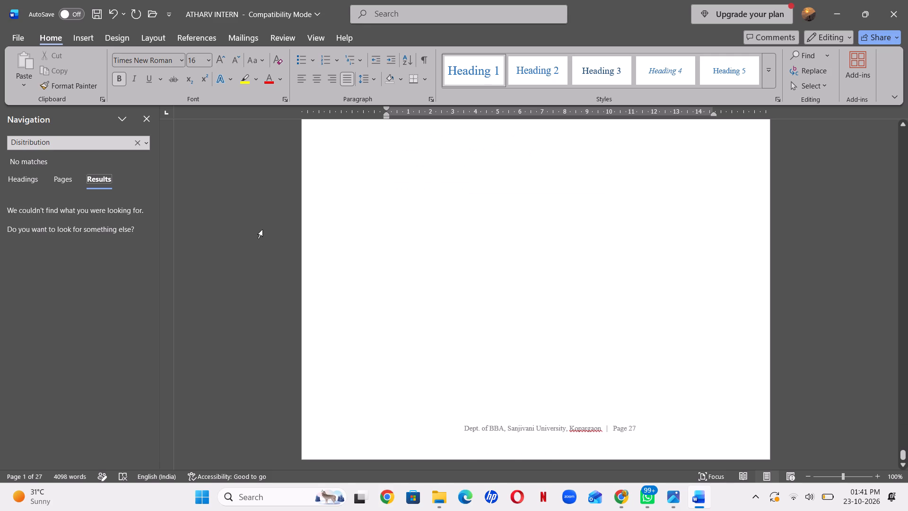
scroll(262, 229, up, 3)
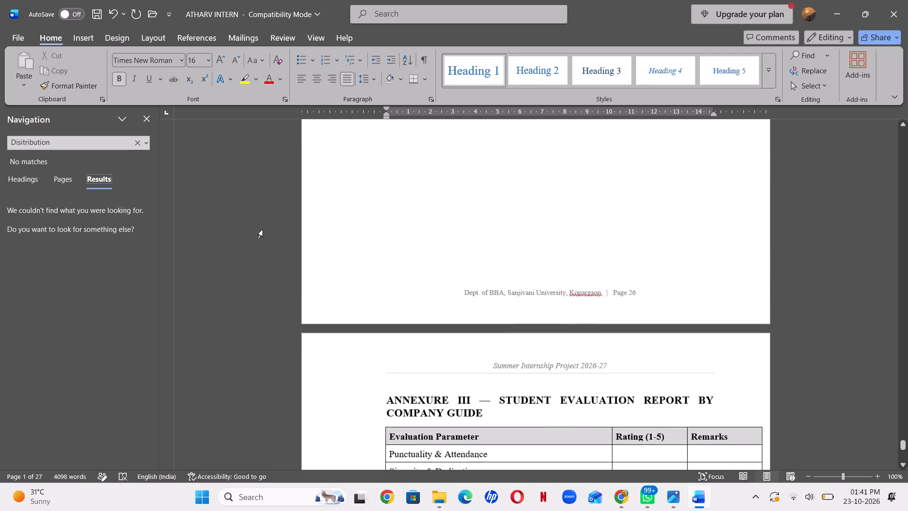
scroll(262, 229, up, 2)
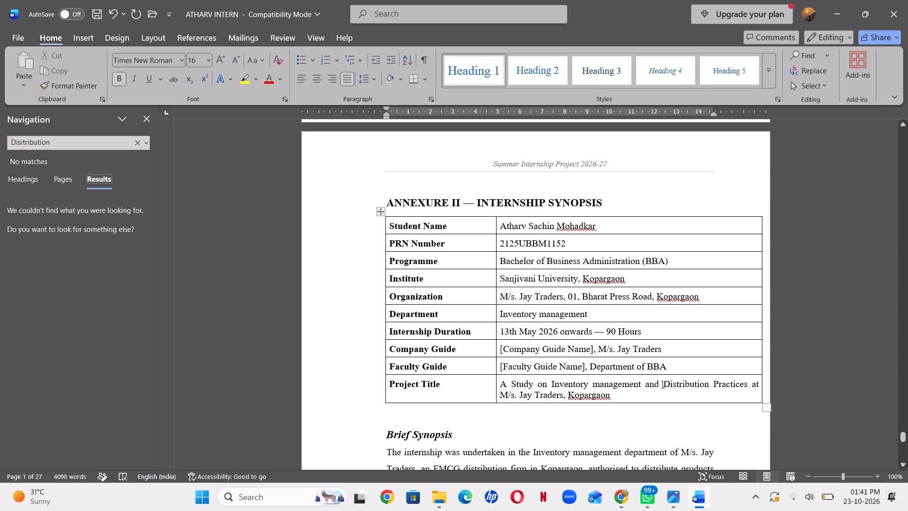
drag(664, 385, 664, 385)
drag(664, 385, 706, 385)
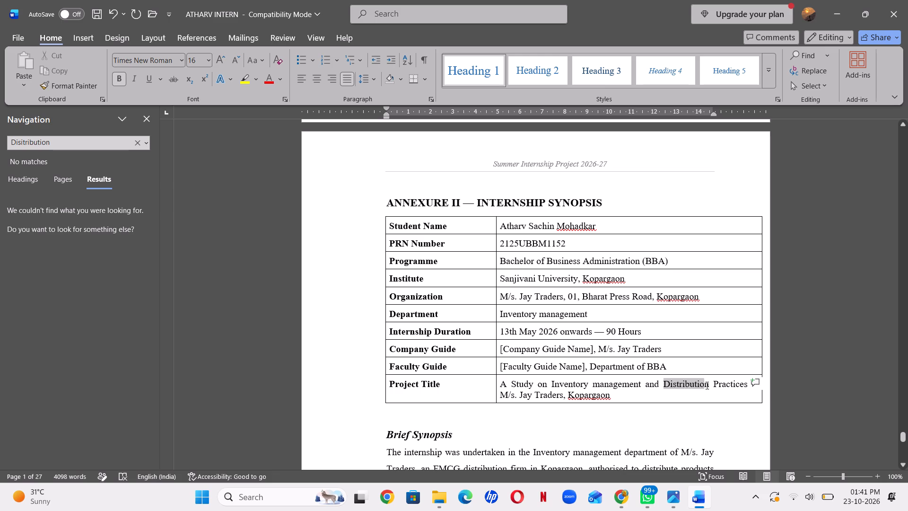
drag(706, 385, 708, 386)
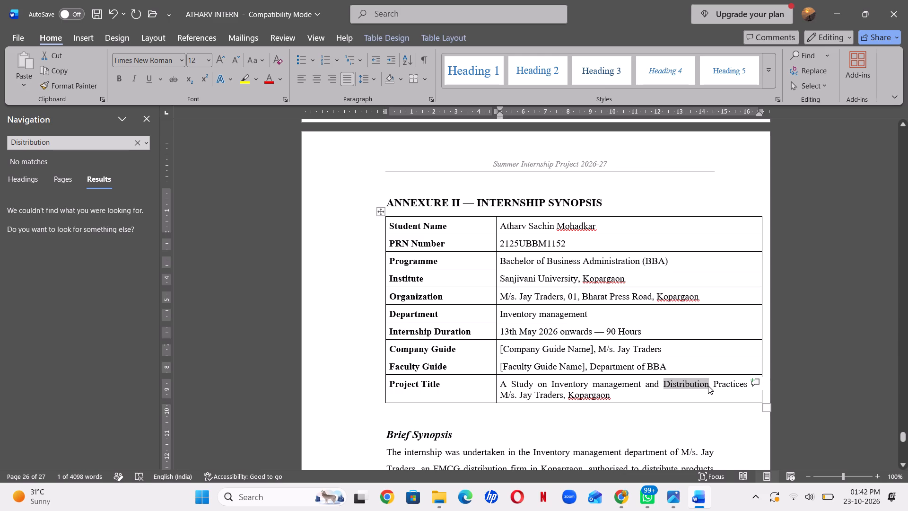
key(ctrl+c)
key(ctrl+c)
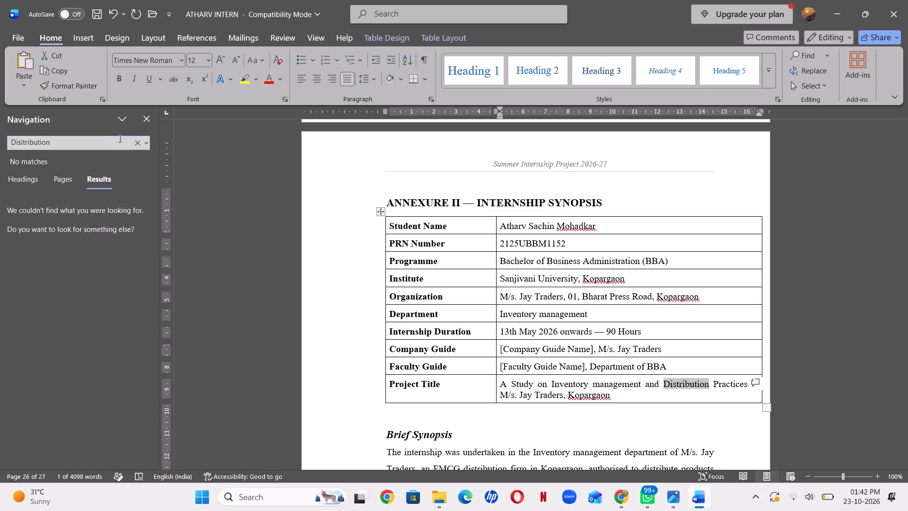
click(108, 140)
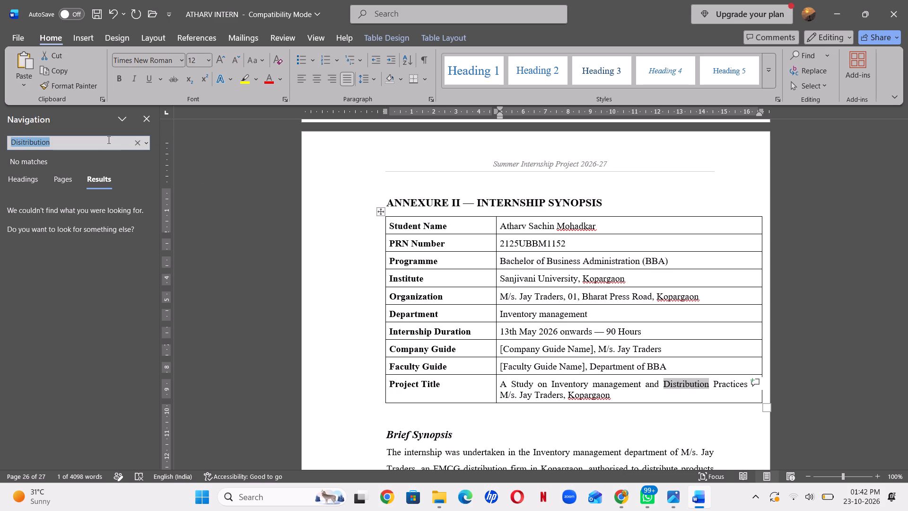
key(ctrl+v)
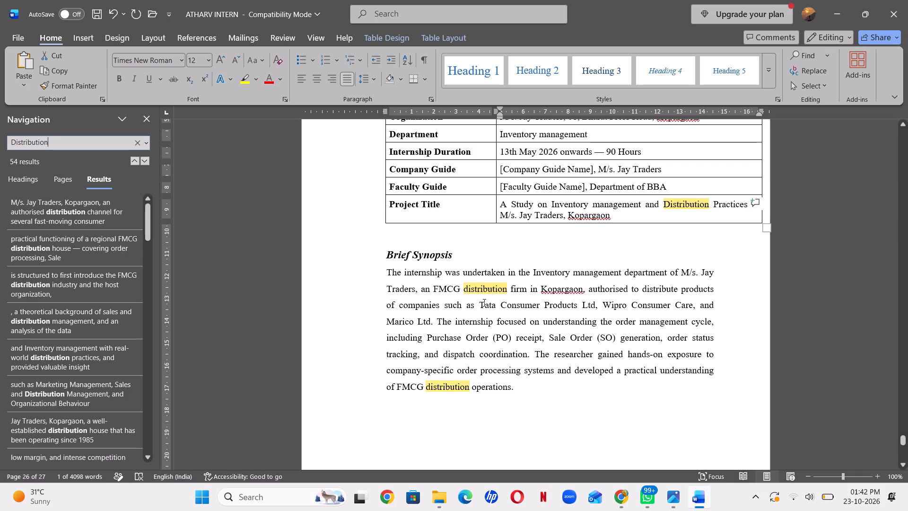
Replace every occurrence of "Distribution" in the report with "Dispatch" and close the find-and-replace dialog.
scroll(483, 302, up, 13)
scroll(483, 302, up, 20)
scroll(483, 302, up, 7)
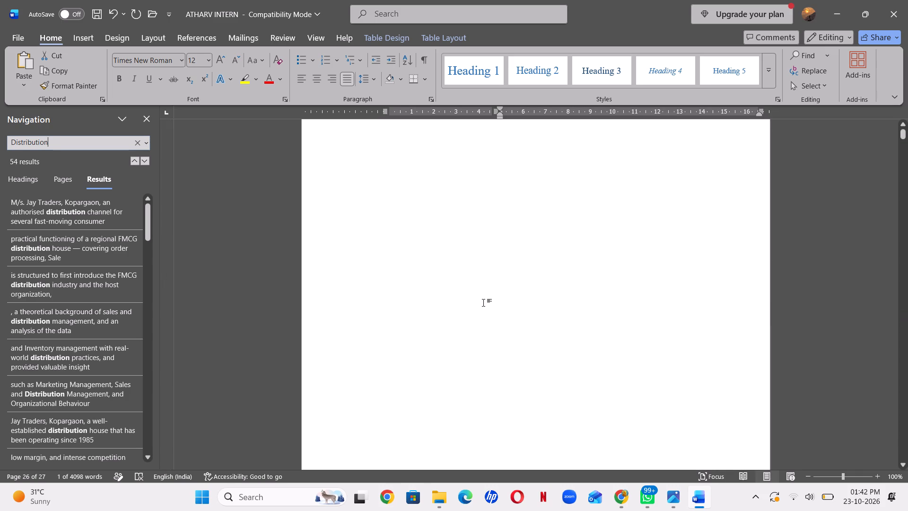
scroll(483, 302, down, 4)
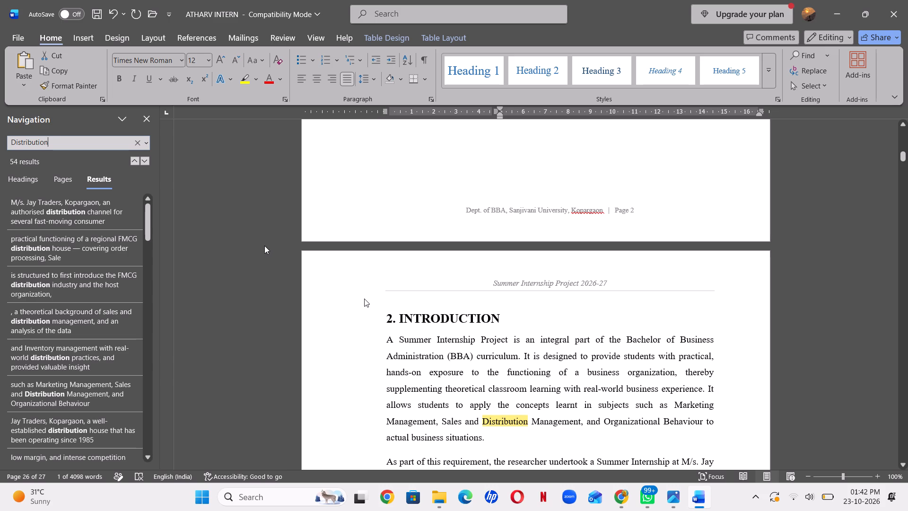
click(805, 73)
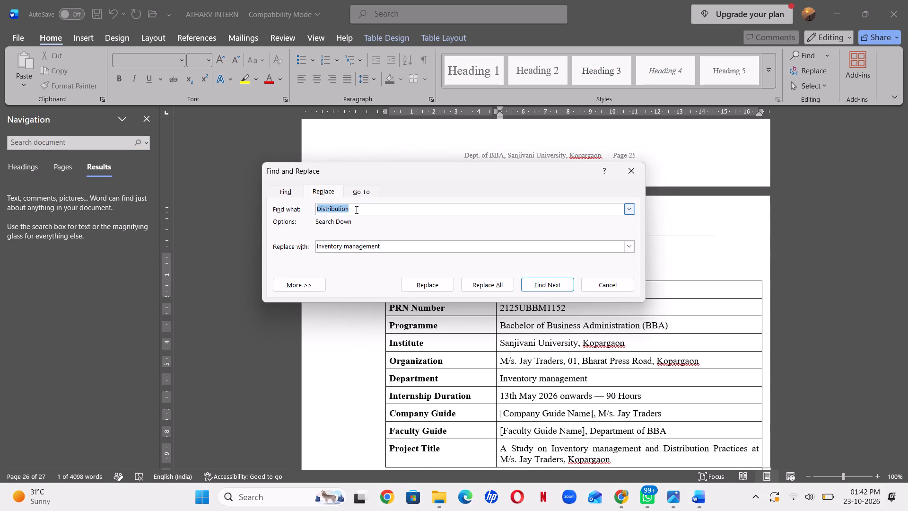
click(358, 210)
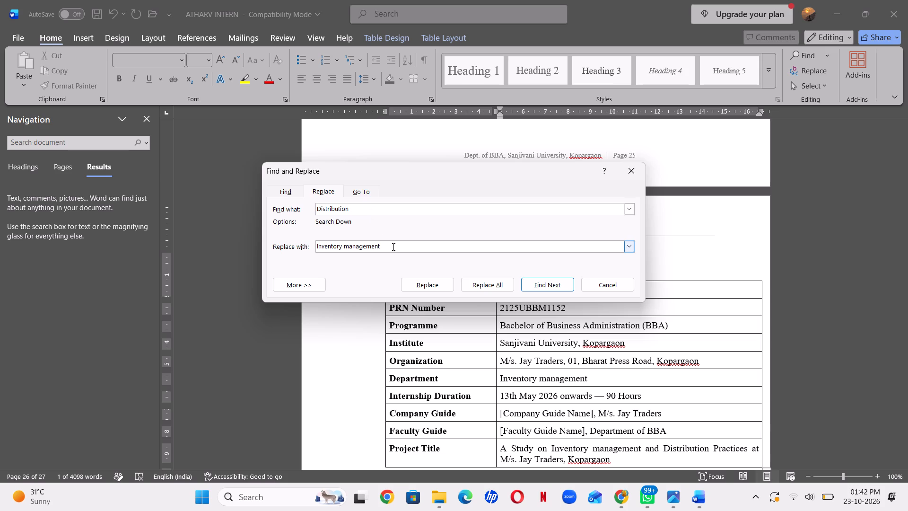
triple_click(393, 249)
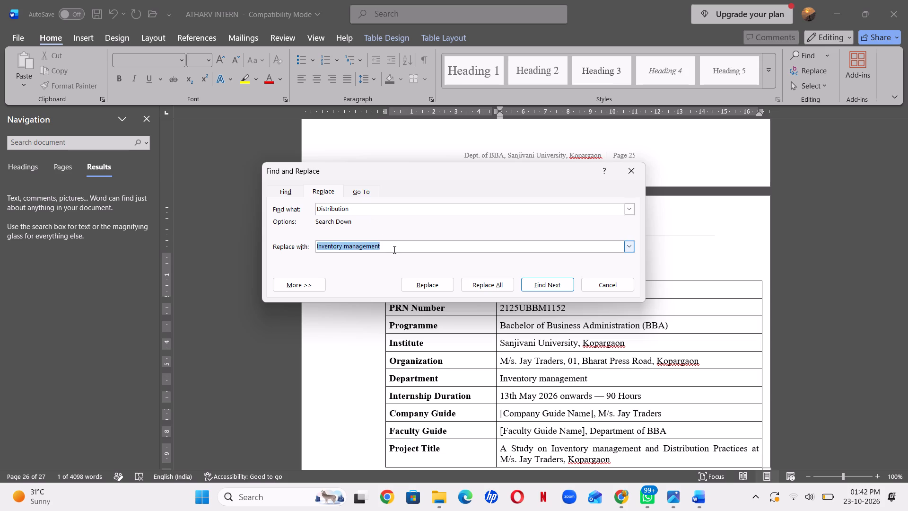
click(393, 249)
double_click(393, 249)
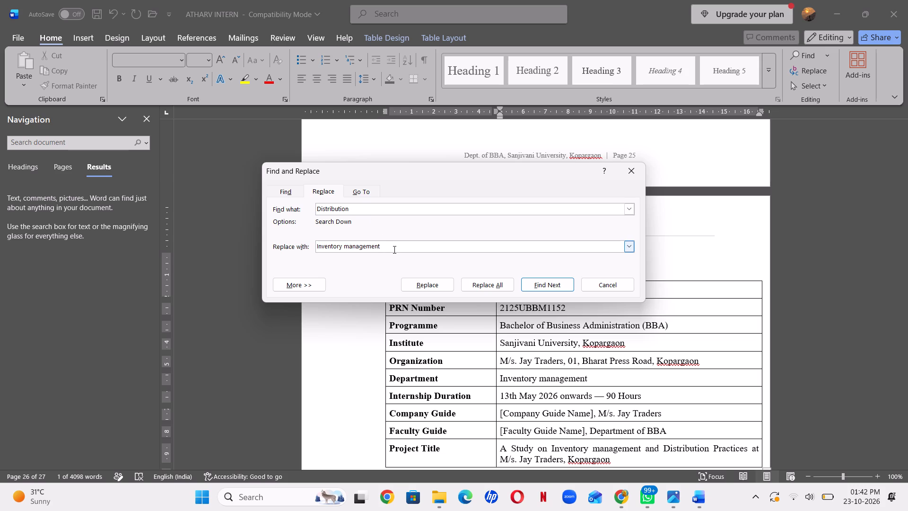
key(BackSpace)
key(BackSpace)
key(BackSpace)
key(BackSpace)
key(BackSpace)
key(BackSpace)
key(BackSpace)
key(BackSpace)
key(BackSpace)
key(BackSpace)
key(BackSpace)
key(BackSpace)
key(BackSpace)
key(BackSpace)
key(BackSpace)
key(BackSpace)
key(BackSpace)
key(BackSpace)
key(BackSpace)
key(BackSpace)
key(shift+d)
key(i)
key(s)
key(p)
text(at)
text(ch)
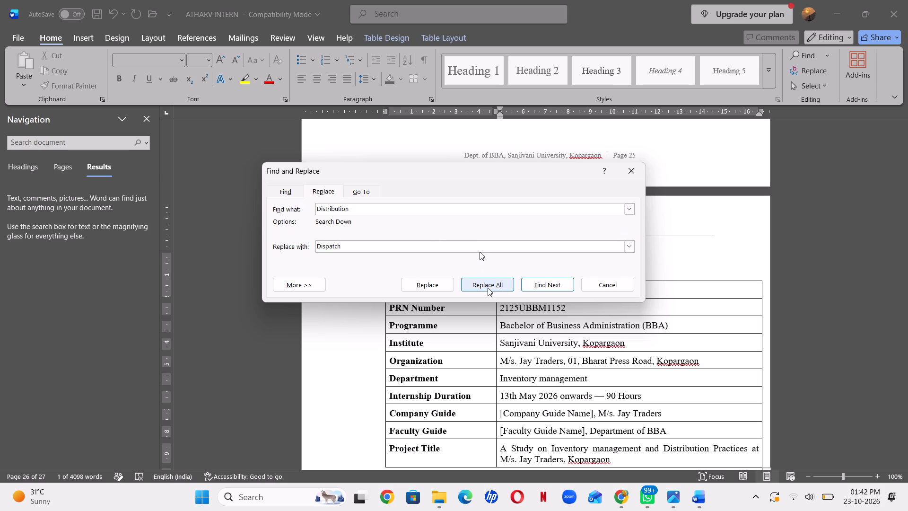
double_click(358, 212)
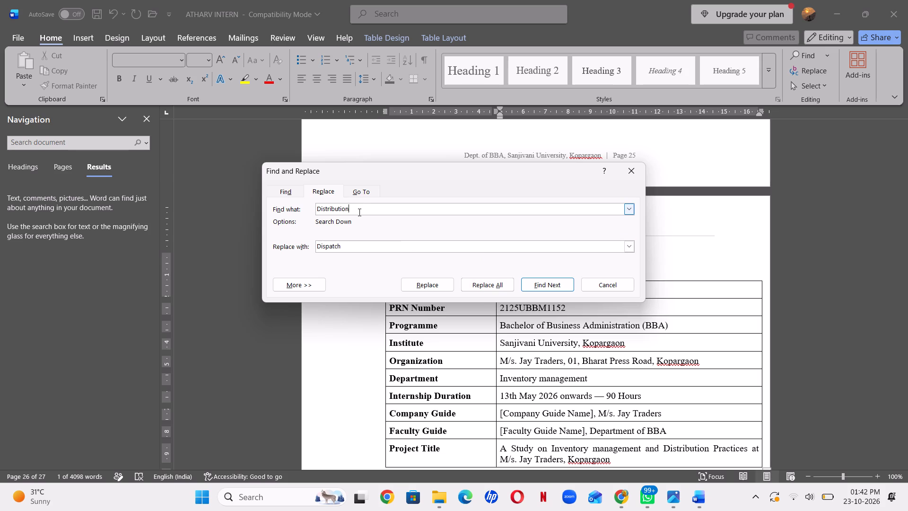
double_click(358, 212)
key(ctrl+a)
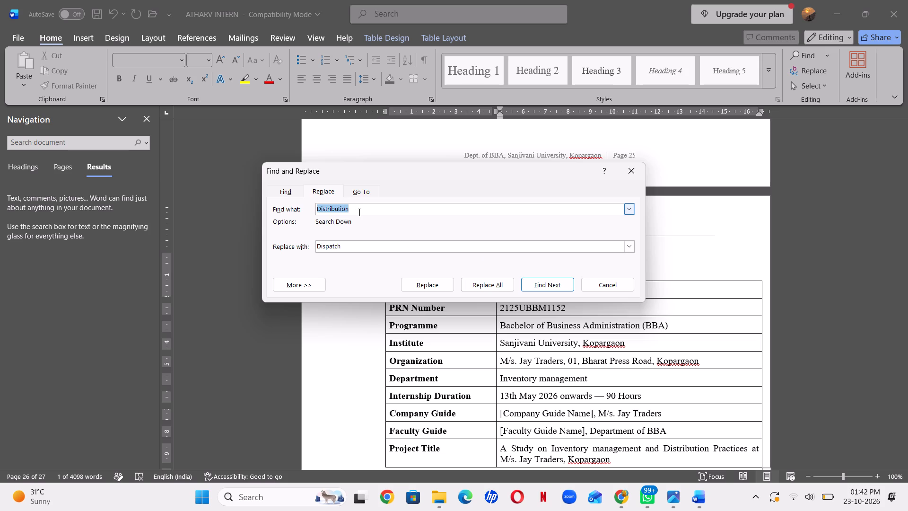
key(ctrl+c)
click(475, 286)
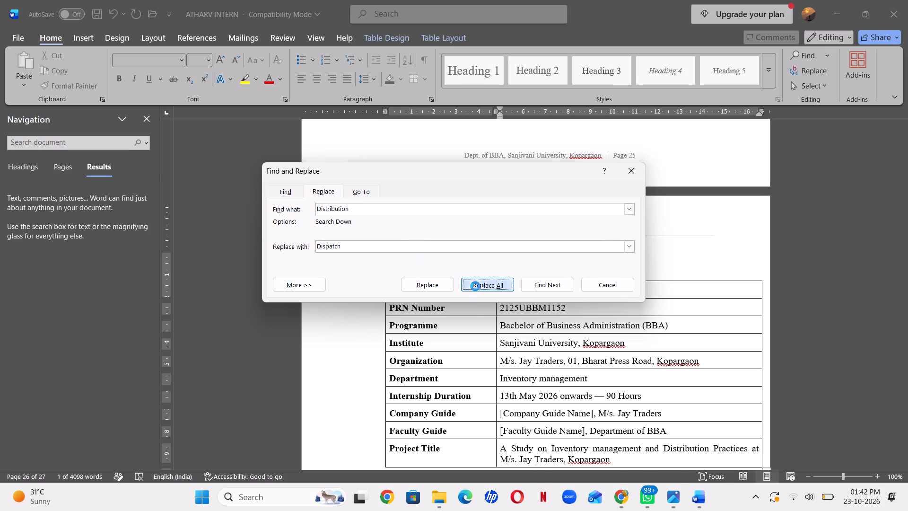
click(491, 272)
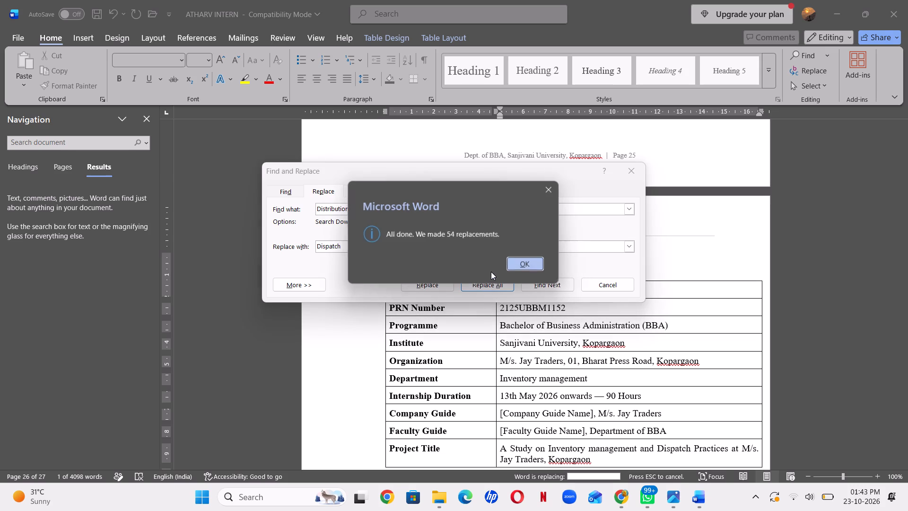
click(523, 264)
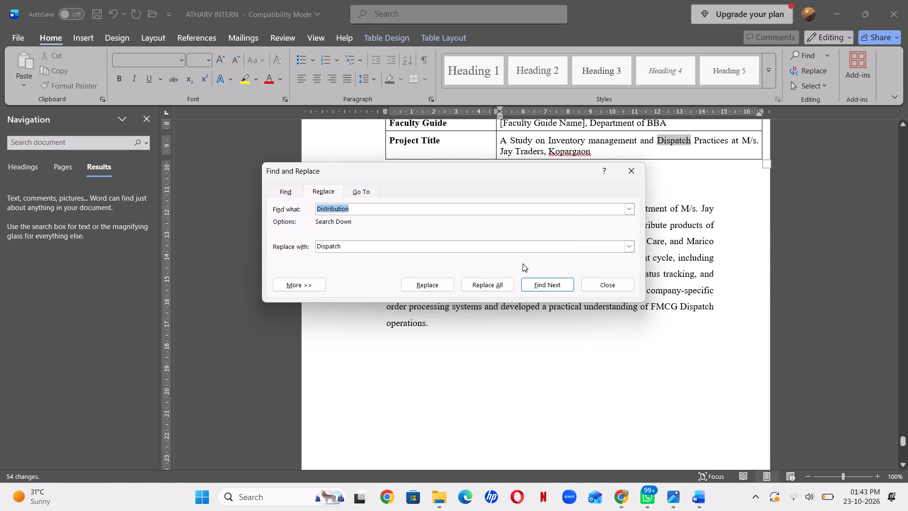
click(630, 171)
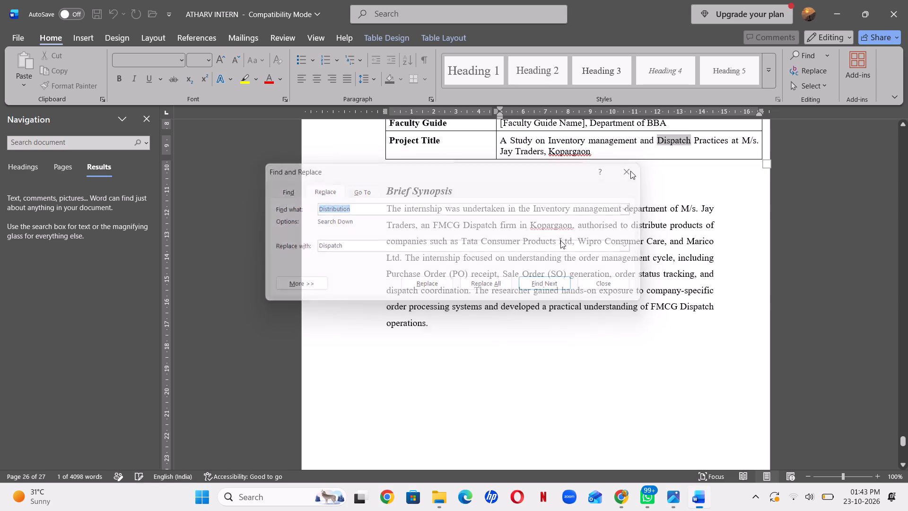
Search the whole report for "Distribution" once more using the document search, and close the search results.
click(687, 164)
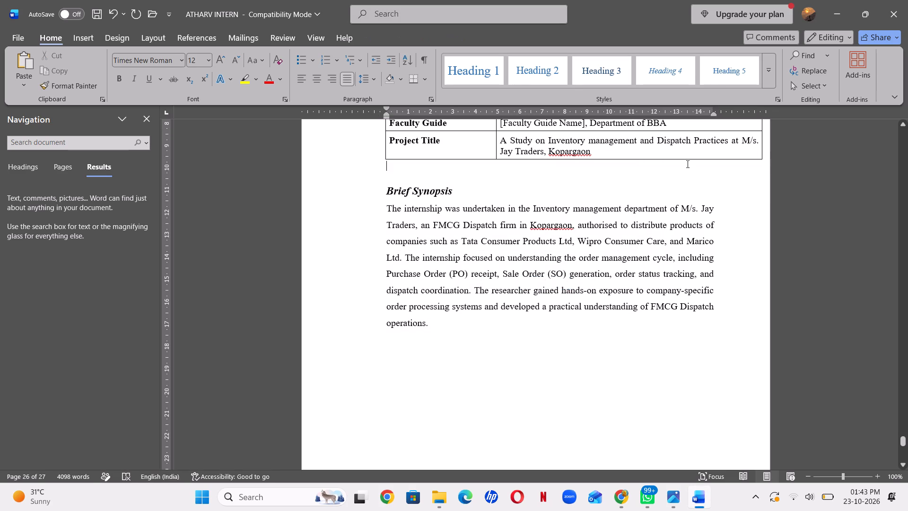
click(61, 143)
key(ctrl+v)
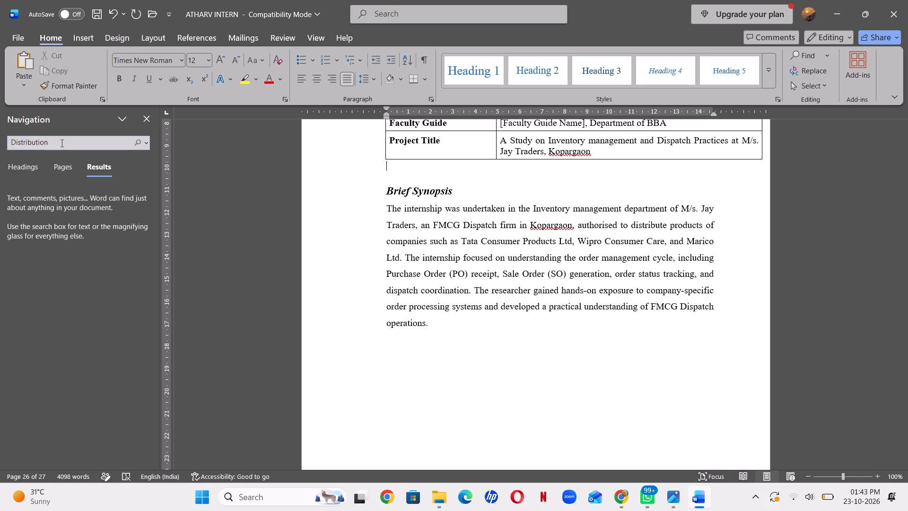
key(Return)
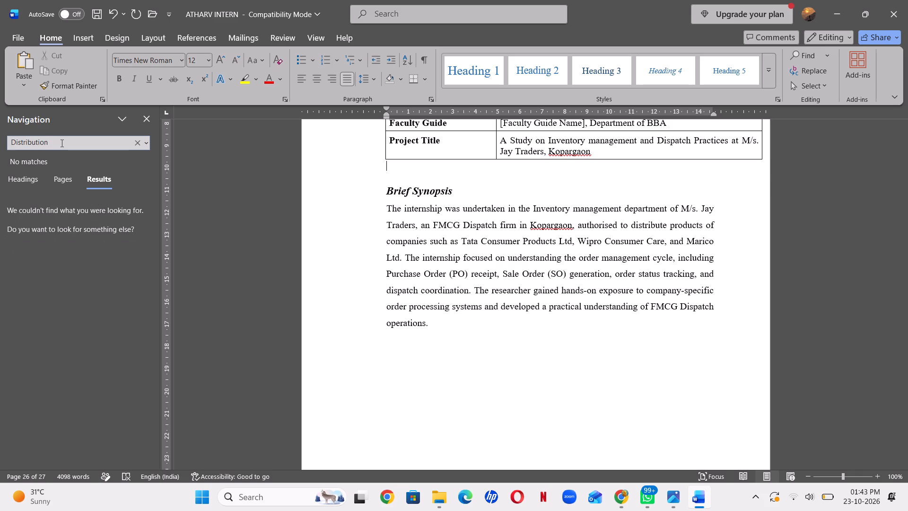
click(149, 115)
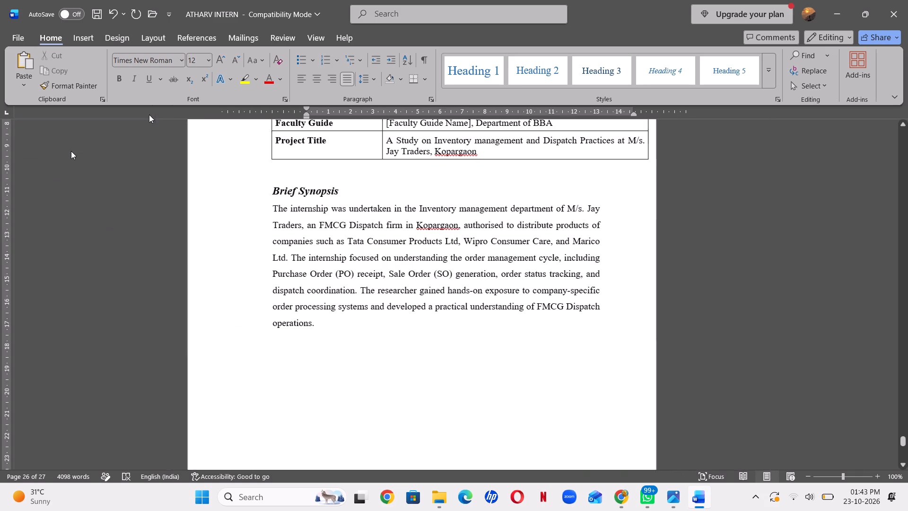
Save the edited internship report under its existing file name.
scroll(375, 207, up, 20)
scroll(375, 207, up, 11)
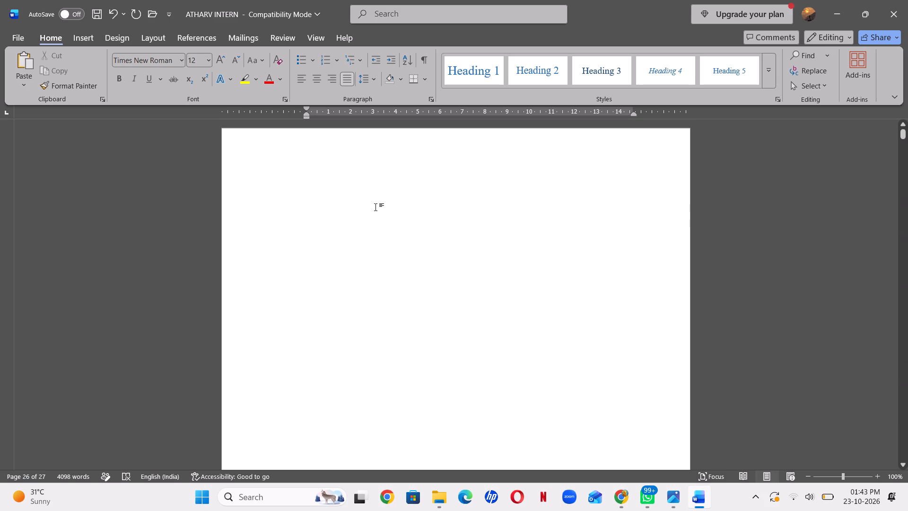
scroll(448, 308, down, 3)
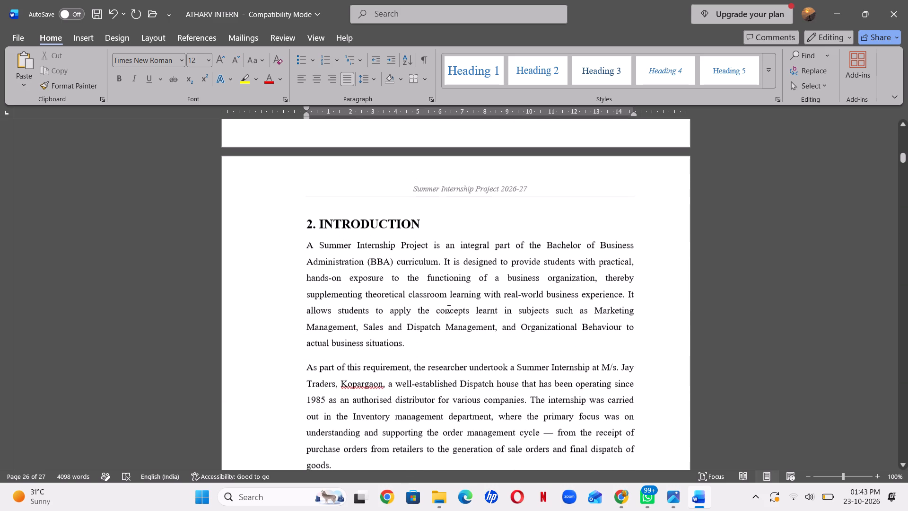
key(ctrl+s)
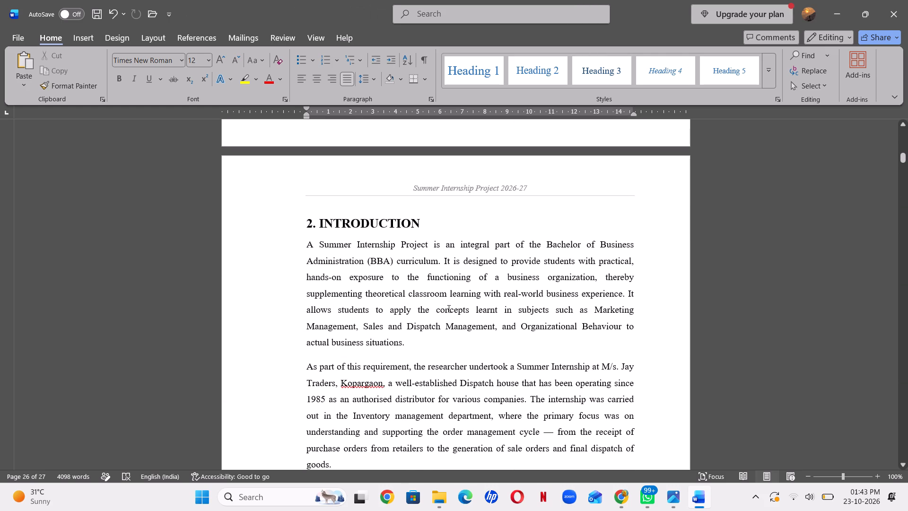
key(ctrl+s)
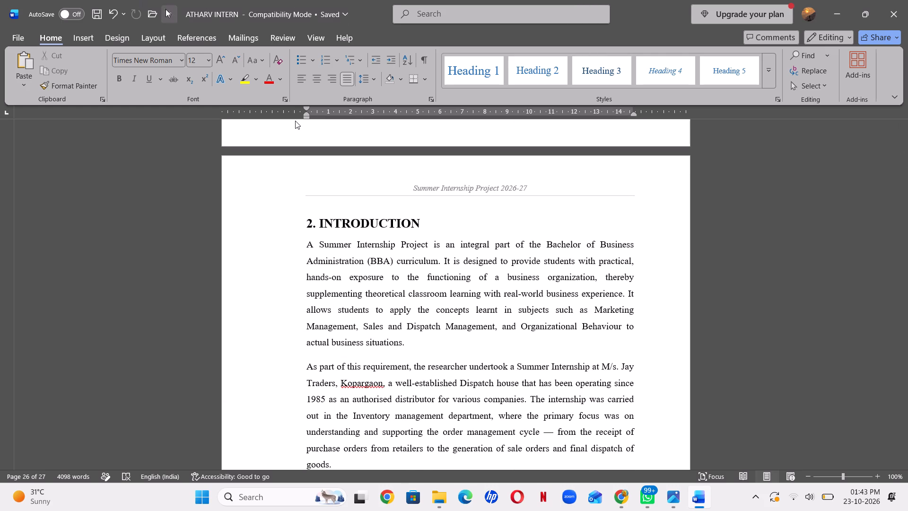
click(163, 15)
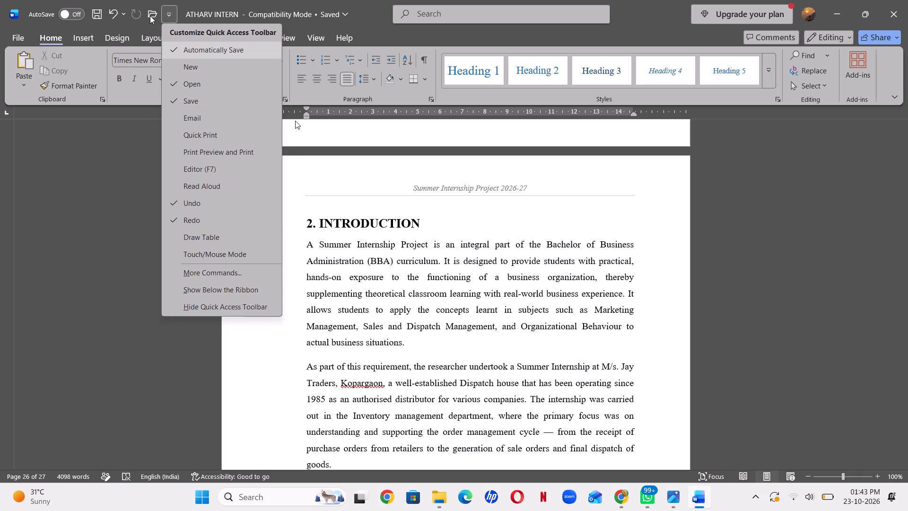
click(298, 18)
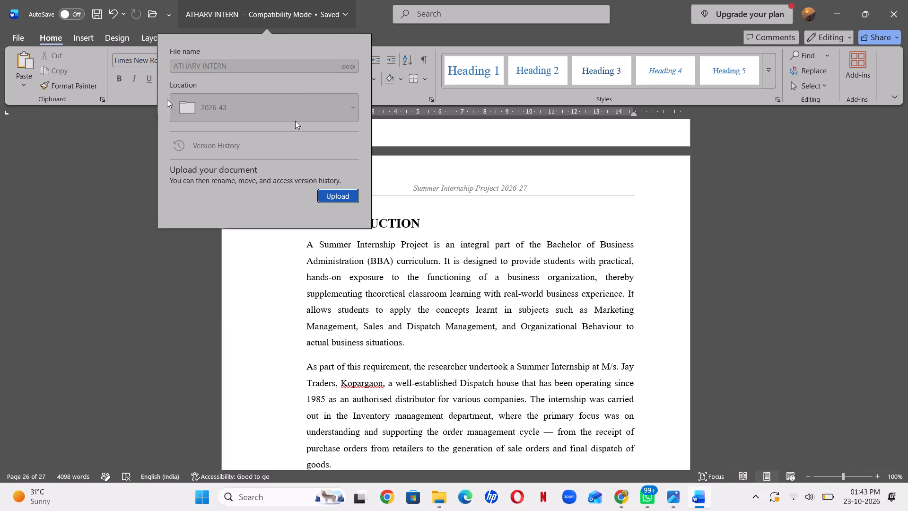
click(96, 14)
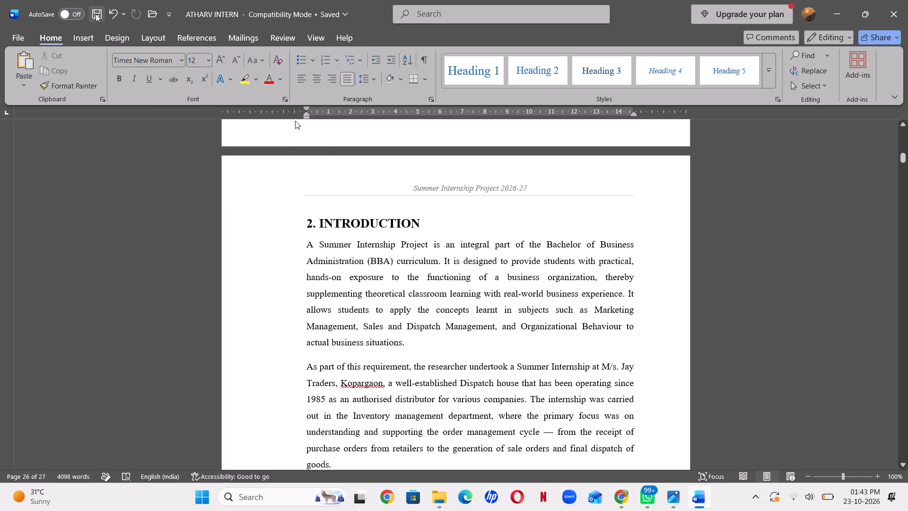
click(96, 14)
click(96, 14)
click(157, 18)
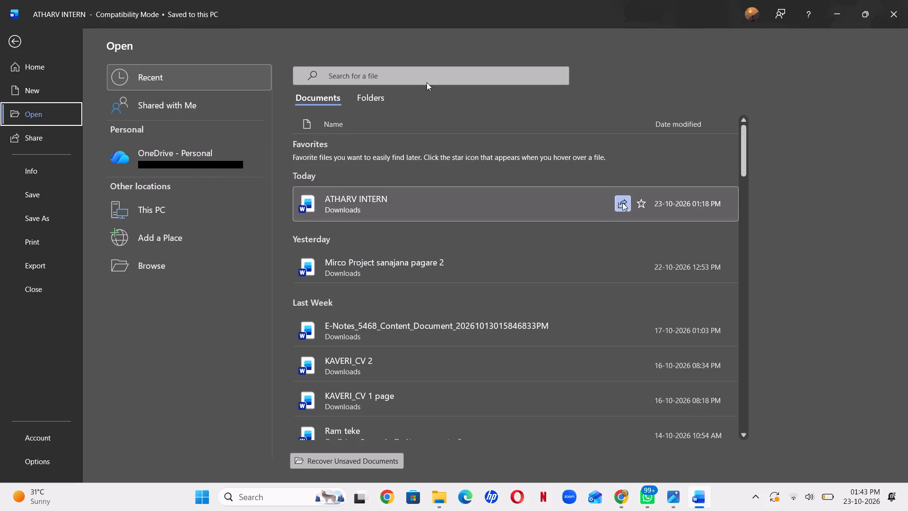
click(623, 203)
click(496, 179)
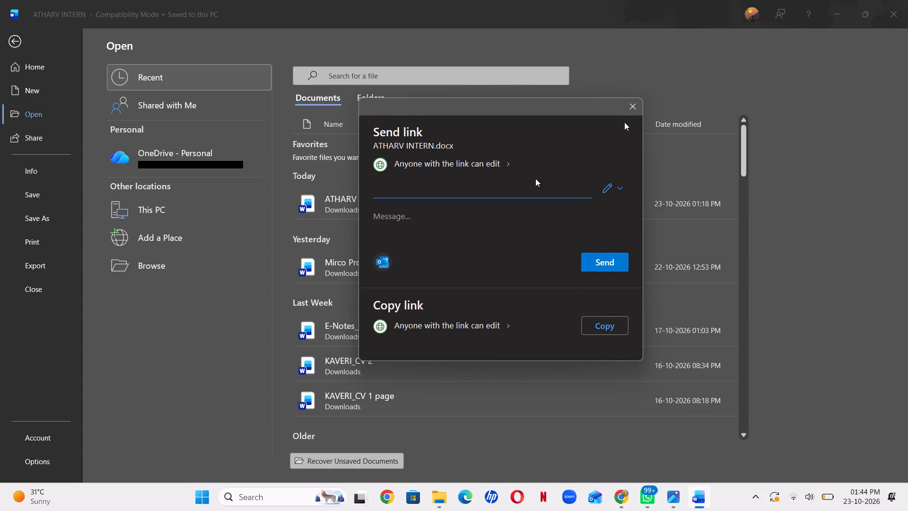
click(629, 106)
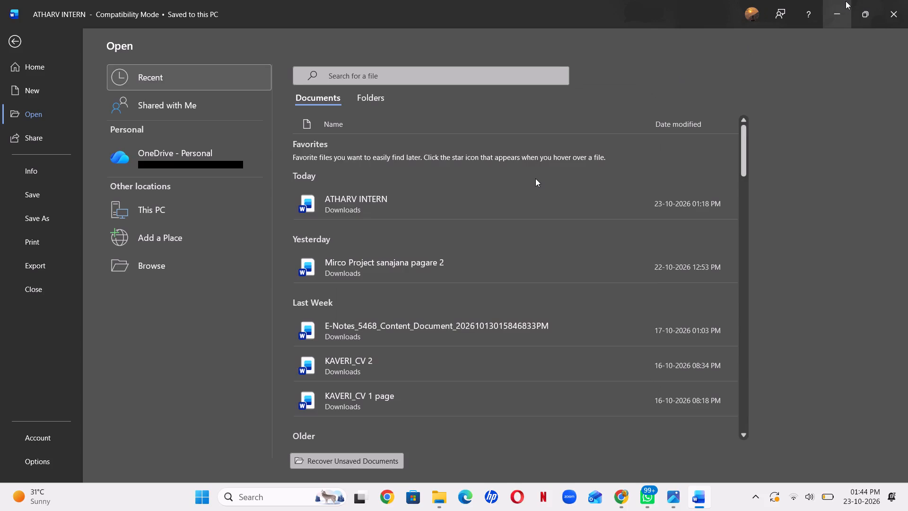
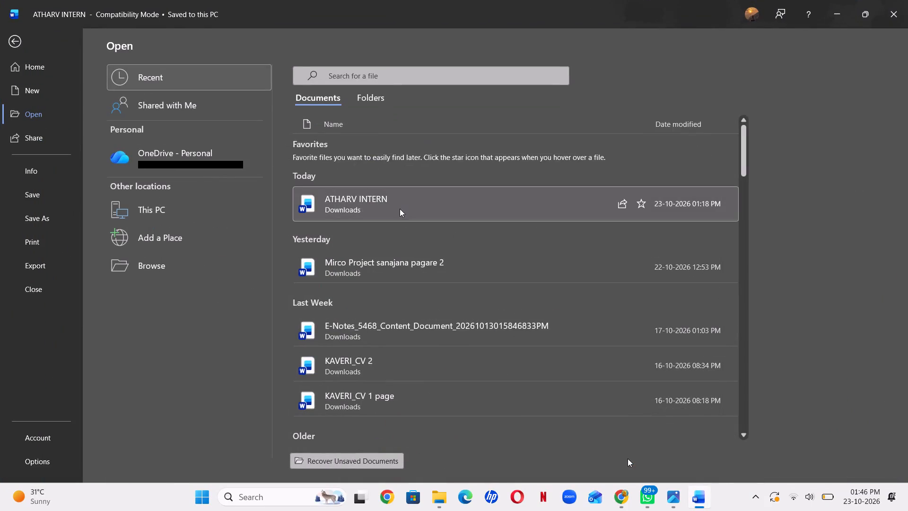
Open the recently saved internship report, check the Annexure II synopsis table for the replaced terms, and close that copy.
click(400, 209)
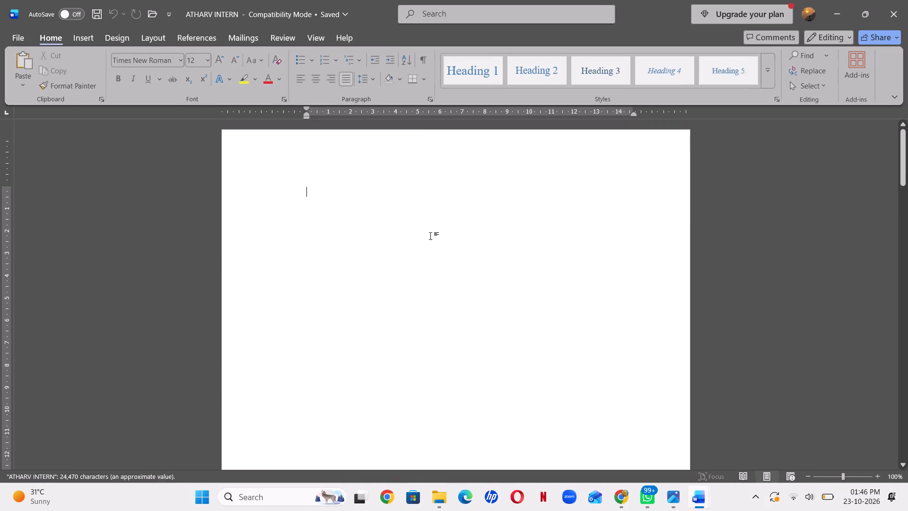
click(416, 281)
scroll(416, 281, down, 20)
scroll(416, 281, down, 20)
scroll(416, 281, down, 20)
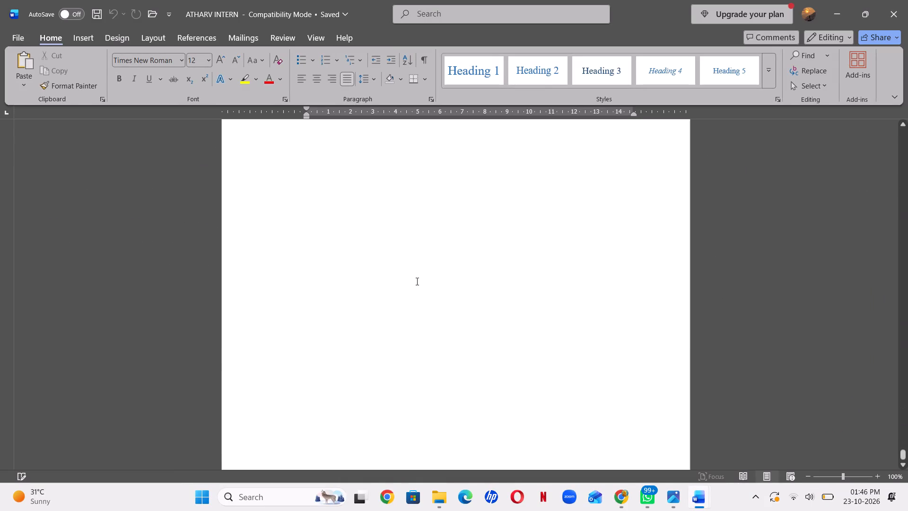
scroll(416, 281, down, 20)
scroll(416, 281, down, 18)
scroll(498, 292, up, 2)
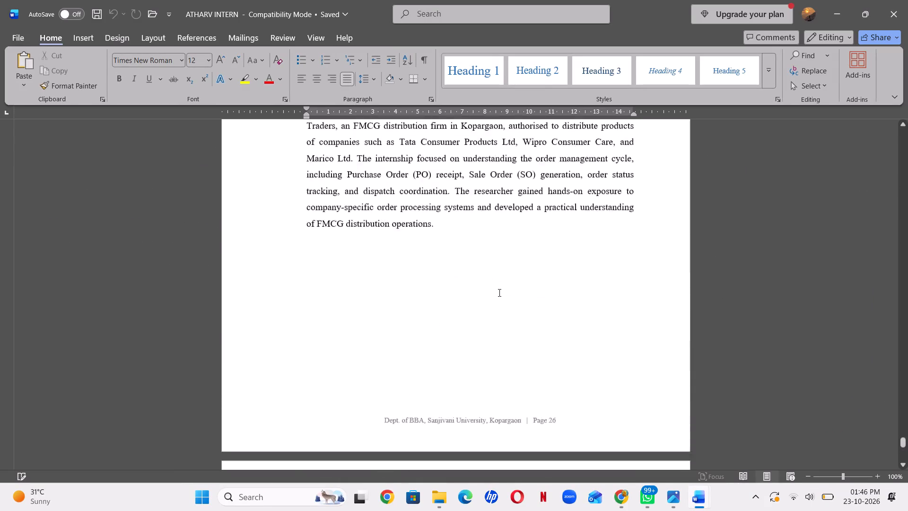
scroll(498, 292, up, 1)
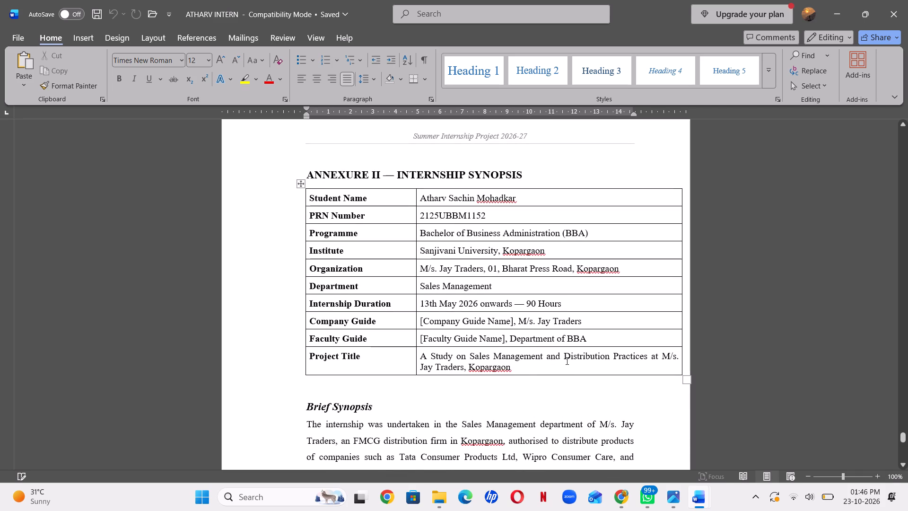
scroll(607, 355, up, 4)
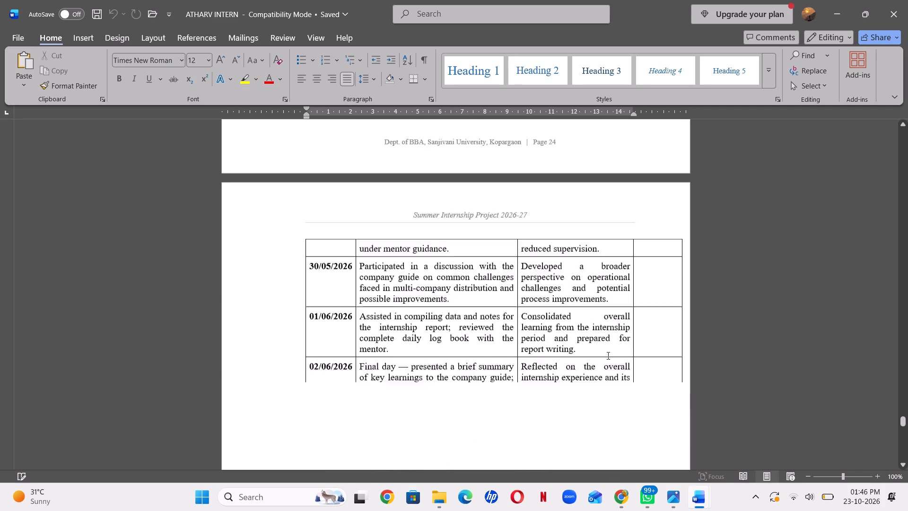
scroll(607, 355, up, 19)
click(907, 0)
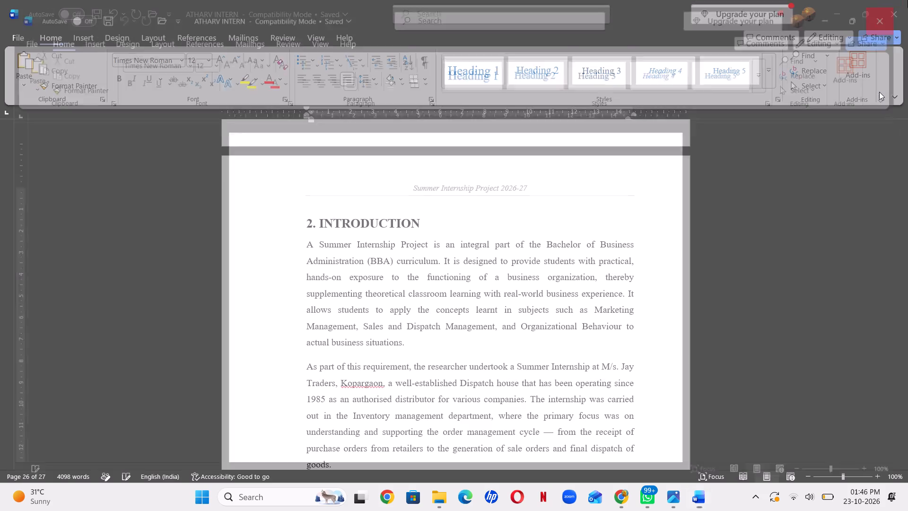
Review the Department and Project Title rows of Annexure II in the edited copy of the report.
scroll(460, 350, down, 13)
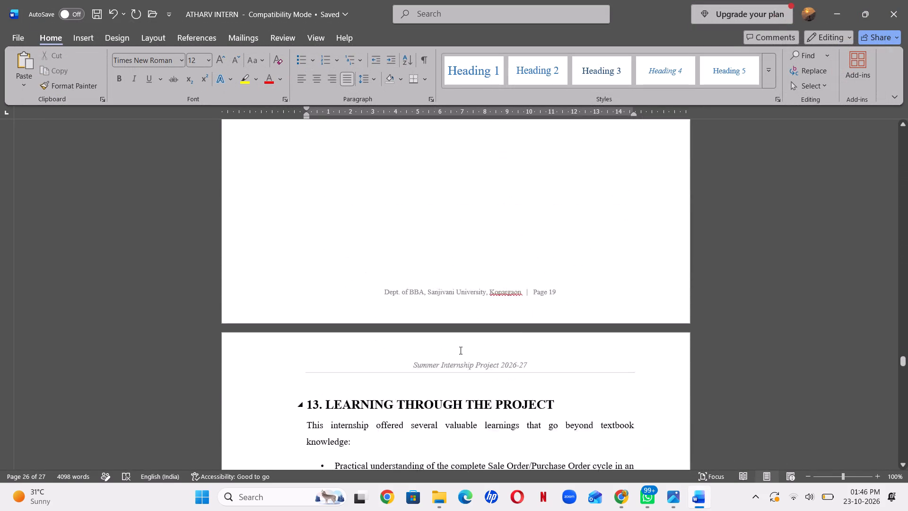
scroll(460, 350, down, 20)
scroll(460, 350, up, 2)
scroll(460, 350, right, 1)
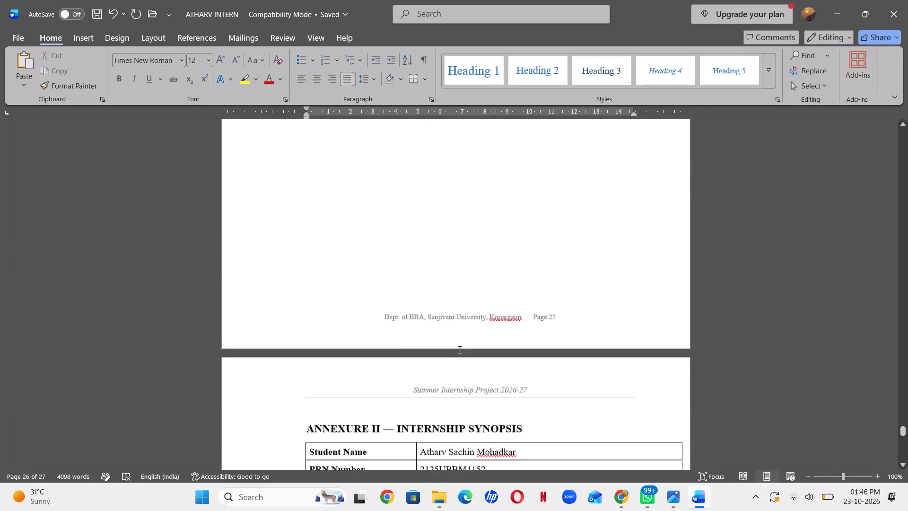
scroll(460, 350, right, 2)
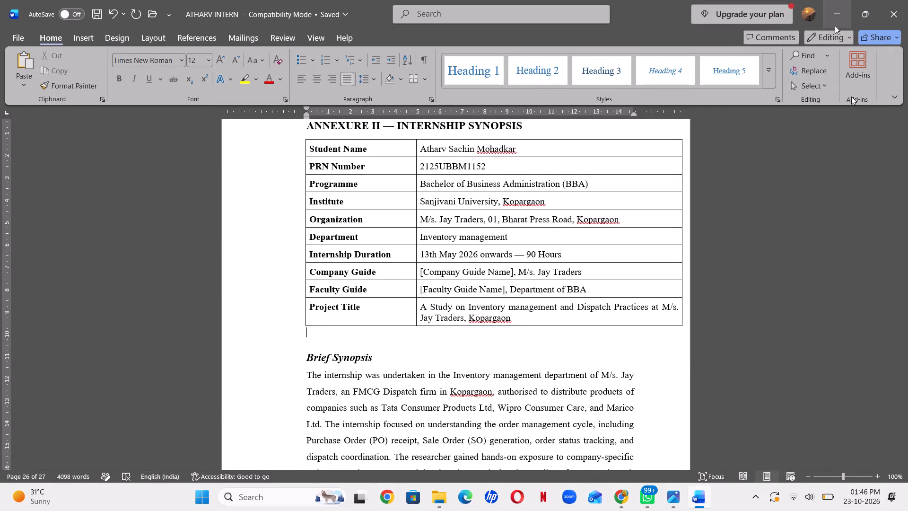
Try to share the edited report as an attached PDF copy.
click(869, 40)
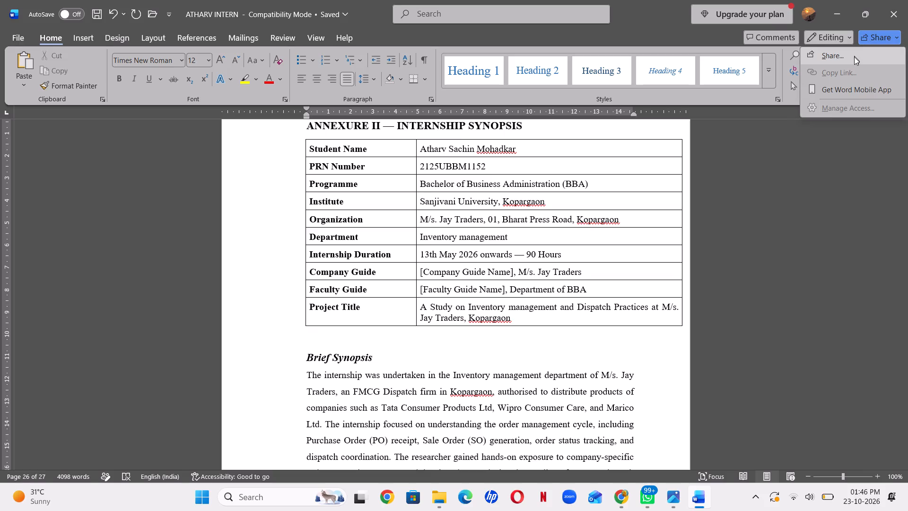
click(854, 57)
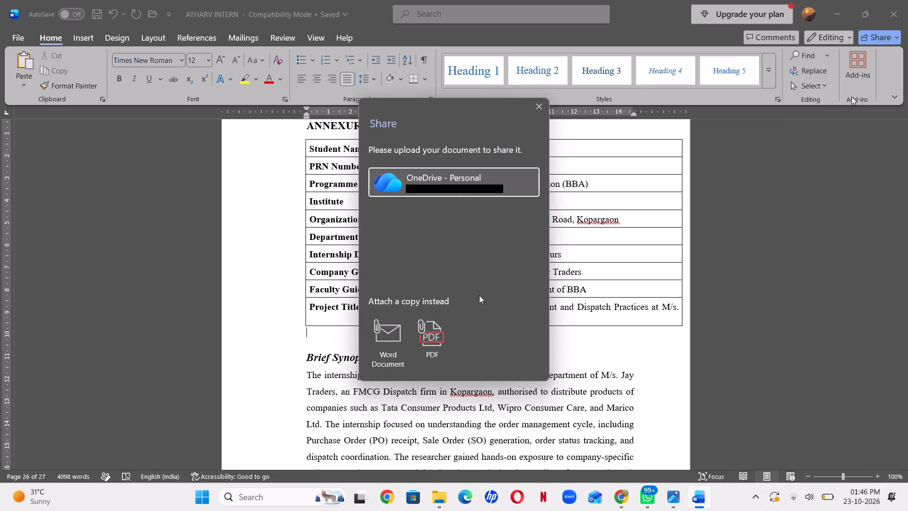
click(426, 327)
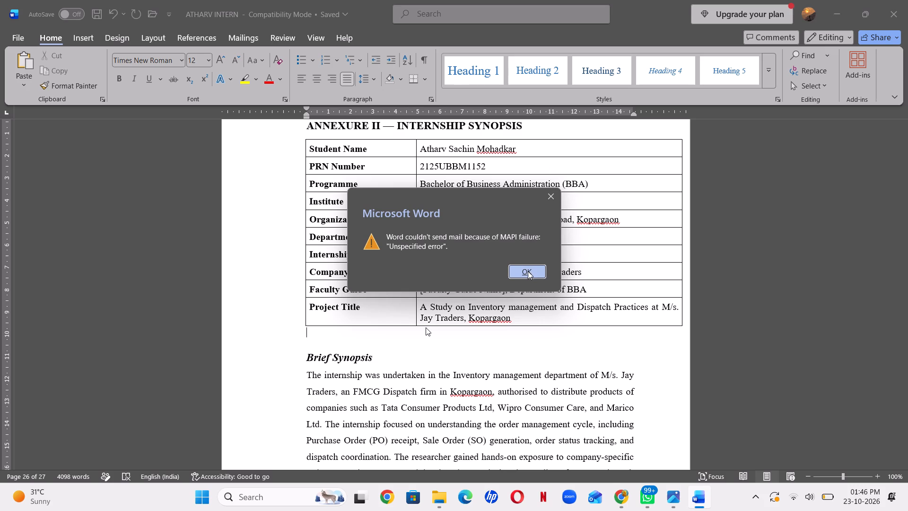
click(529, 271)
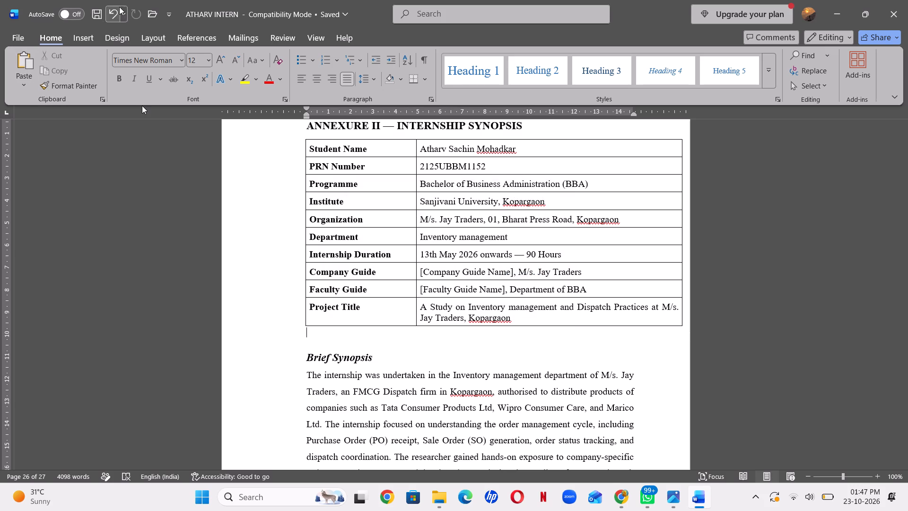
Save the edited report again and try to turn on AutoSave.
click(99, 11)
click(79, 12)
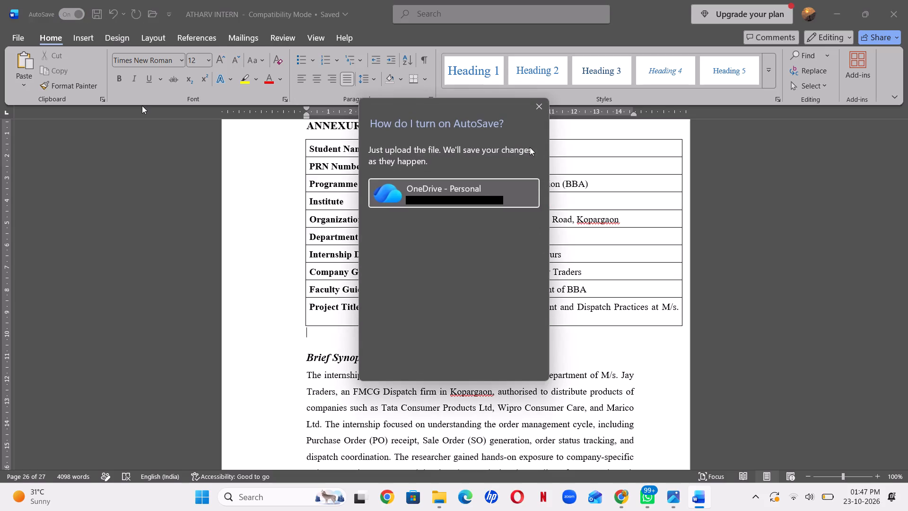
Dismiss the AutoSave upload dialog and save the edited internship report again.
click(539, 102)
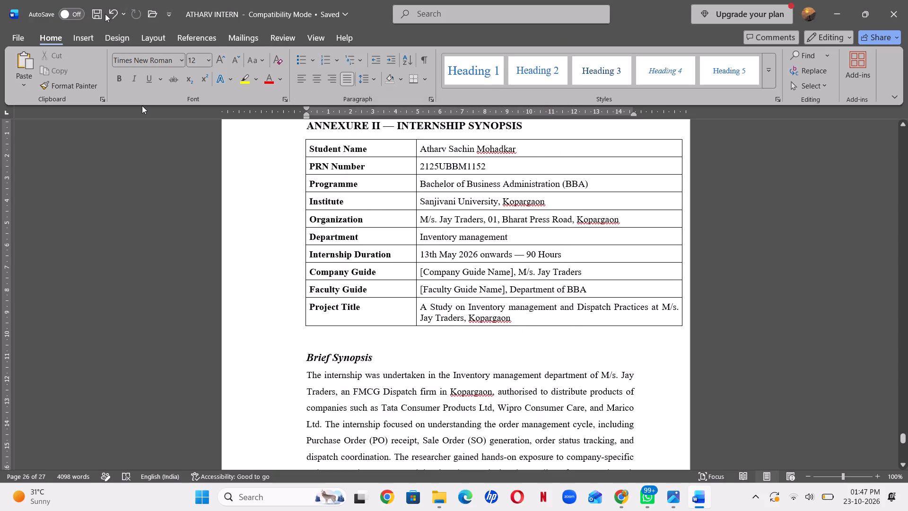
click(105, 14)
click(96, 14)
Add the Downloads copy of the internship report to the favourites among the recent documents.
click(151, 10)
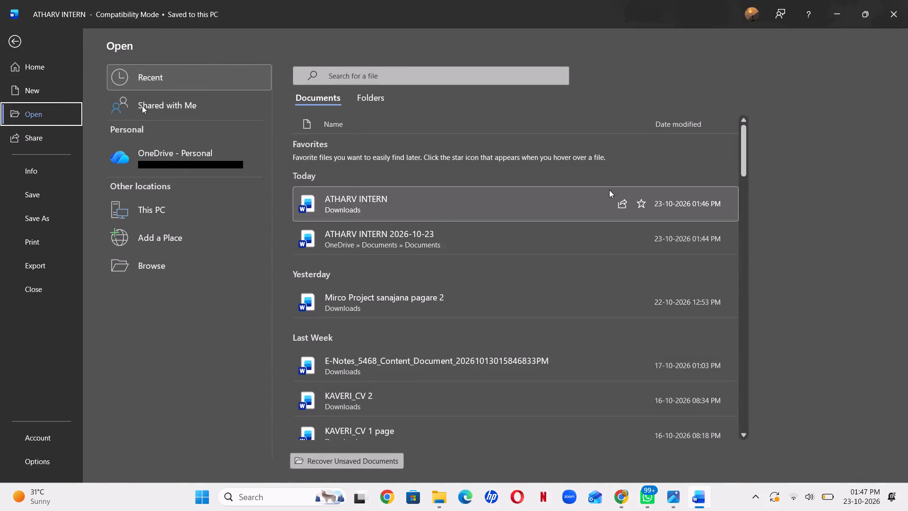
click(635, 208)
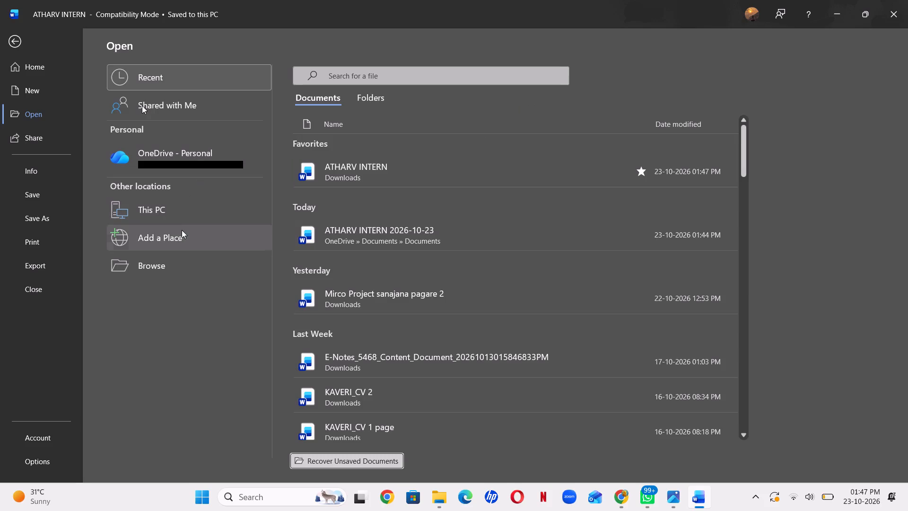
Open the internship report from the This PC file list, and close the report window.
click(192, 212)
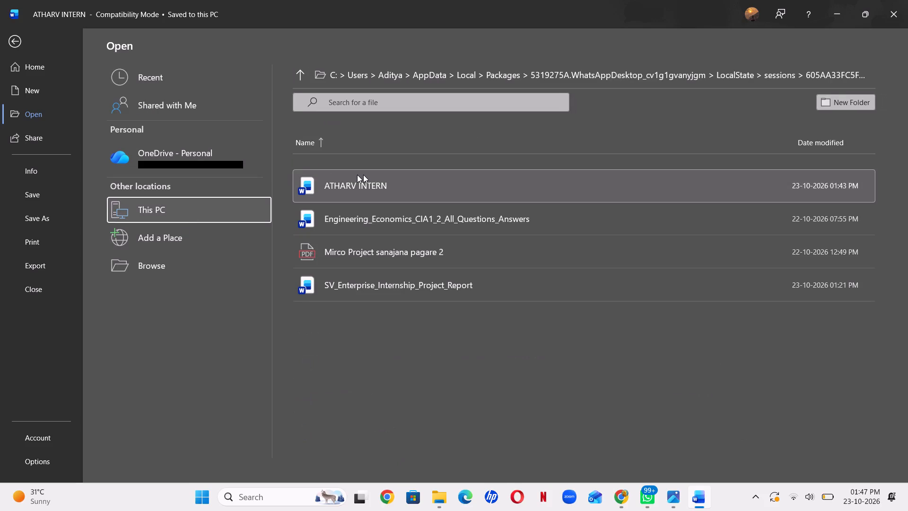
click(363, 175)
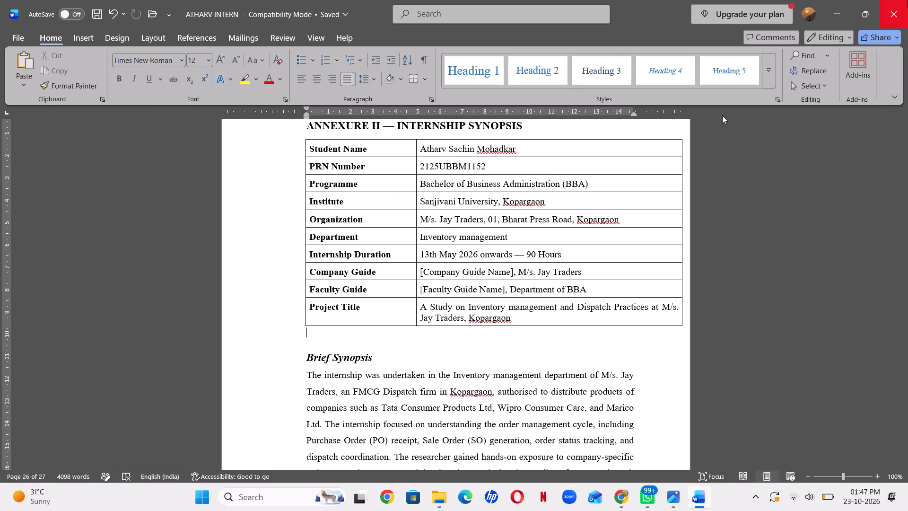
click(907, 0)
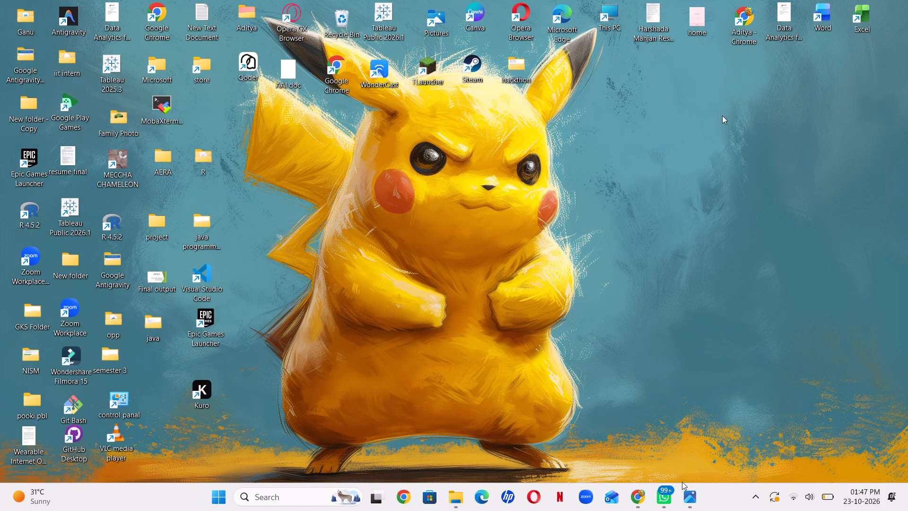
Switch to Photos and close the sample cover page image.
click(682, 487)
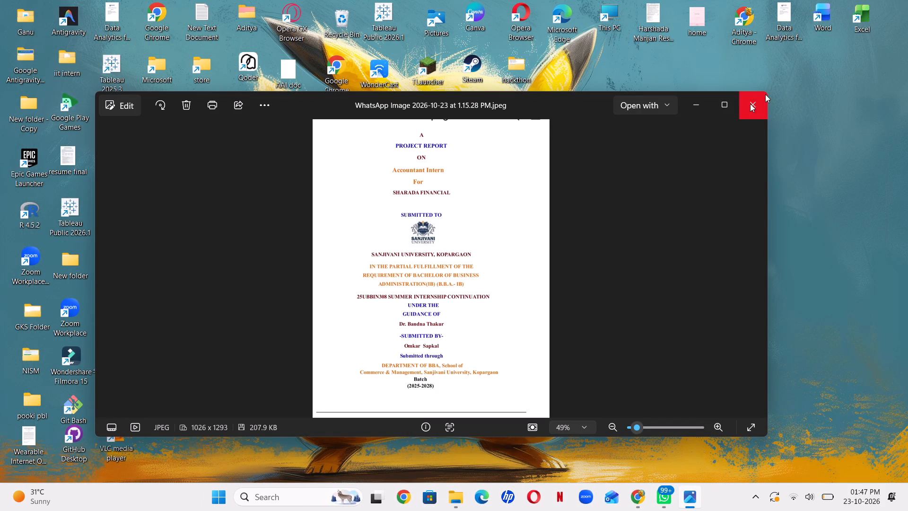
click(750, 104)
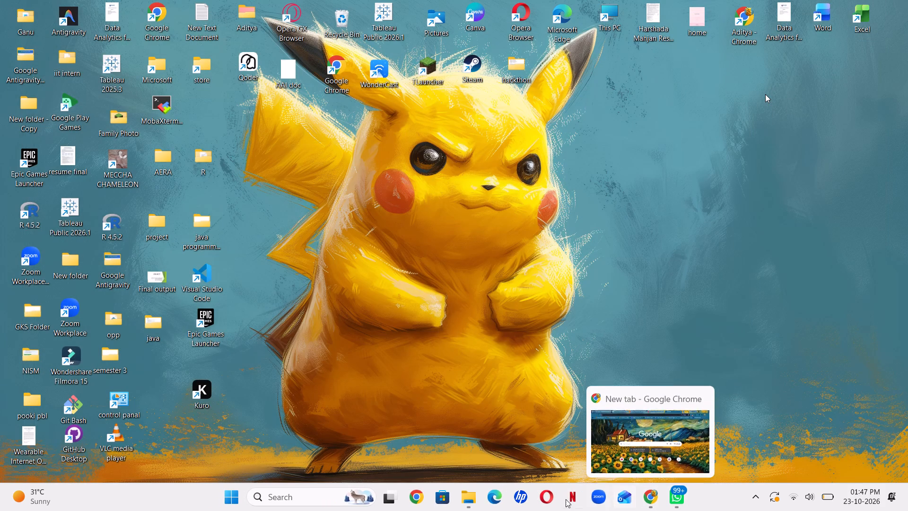
Switch to File Explorer and refresh the Downloads folder.
click(473, 498)
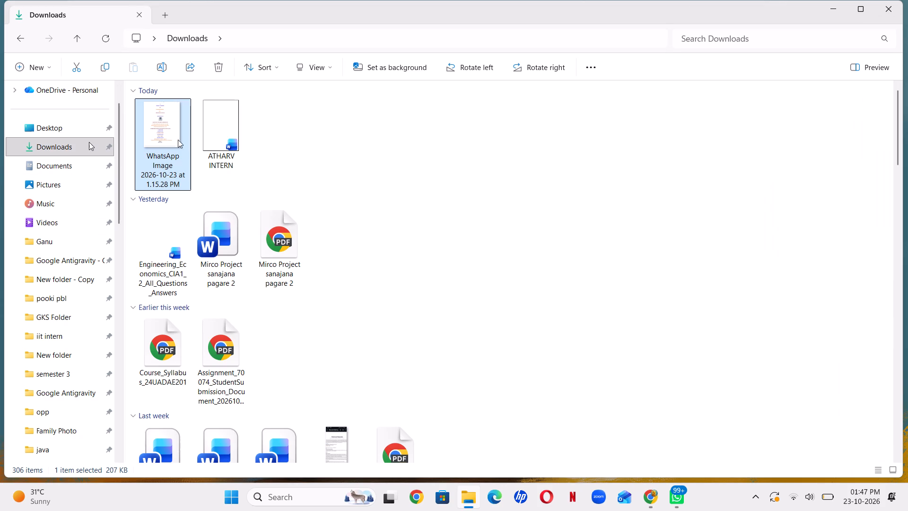
click(275, 148)
key(ctrl+r)
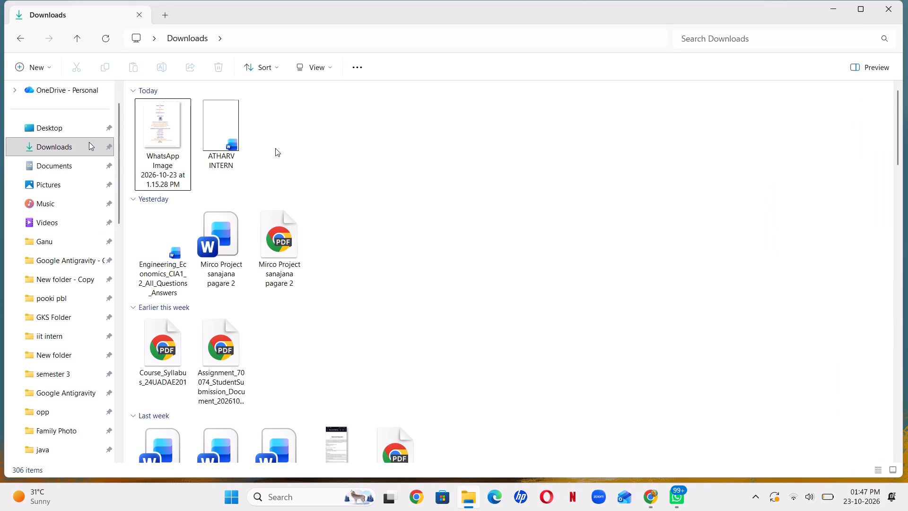
key(ctrl+r)
key(ctrl+r)
key(ctrl+r)
Open the internship report saved in Downloads, check its Annexure II table and Brief Synopsis for the replaced terms, and close it.
double_click(227, 126)
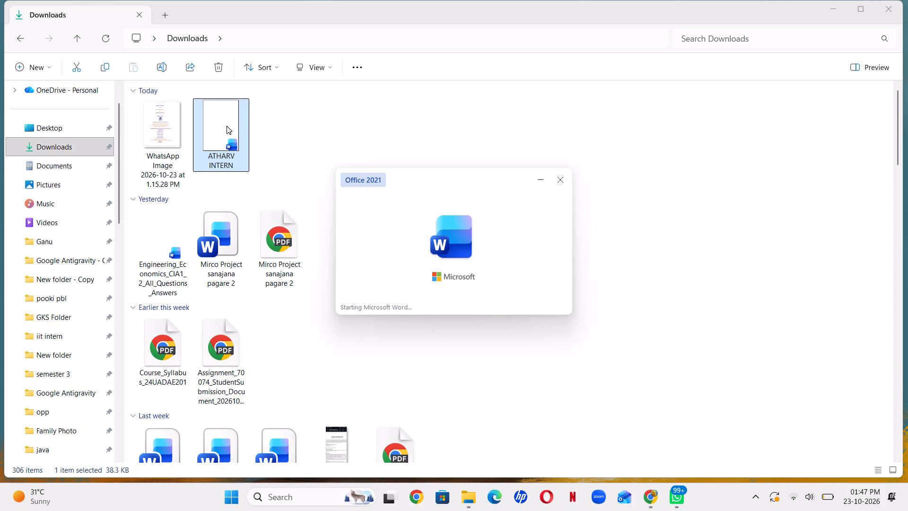
scroll(322, 225, down, 2)
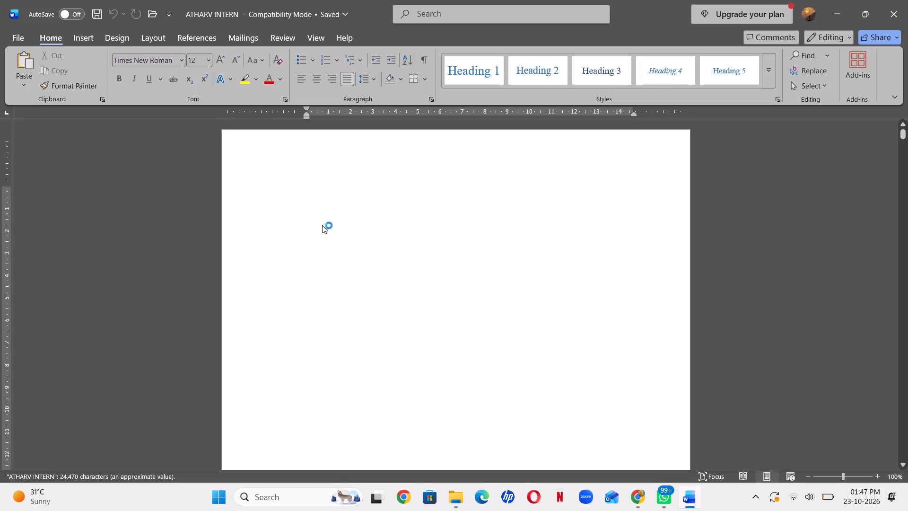
scroll(322, 225, down, 16)
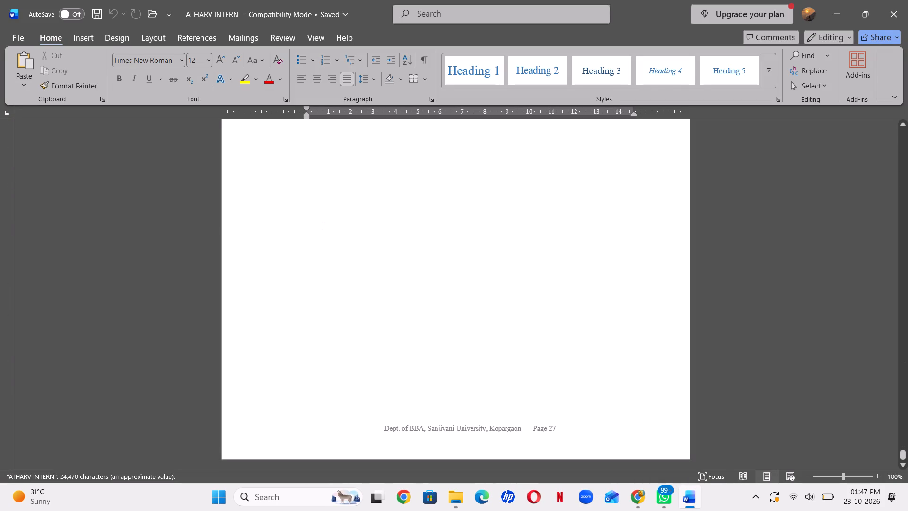
scroll(322, 225, up, 2)
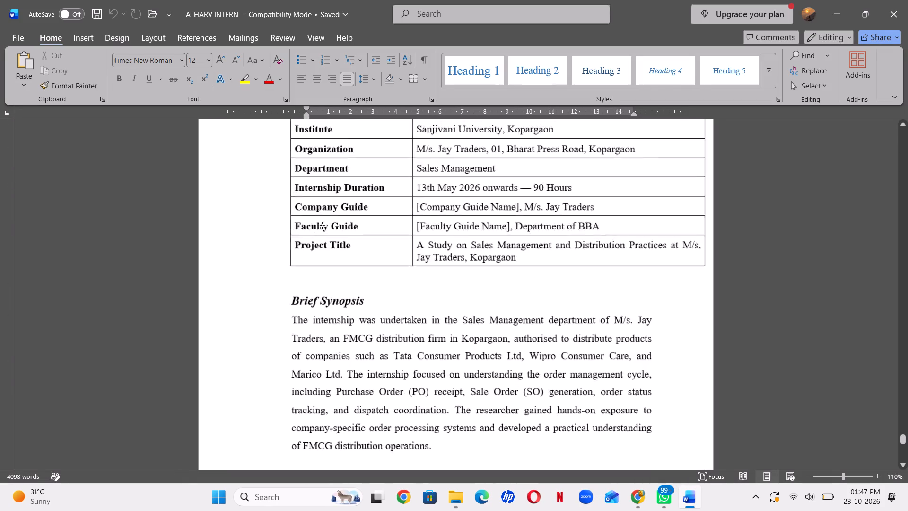
scroll(322, 225, up, 1)
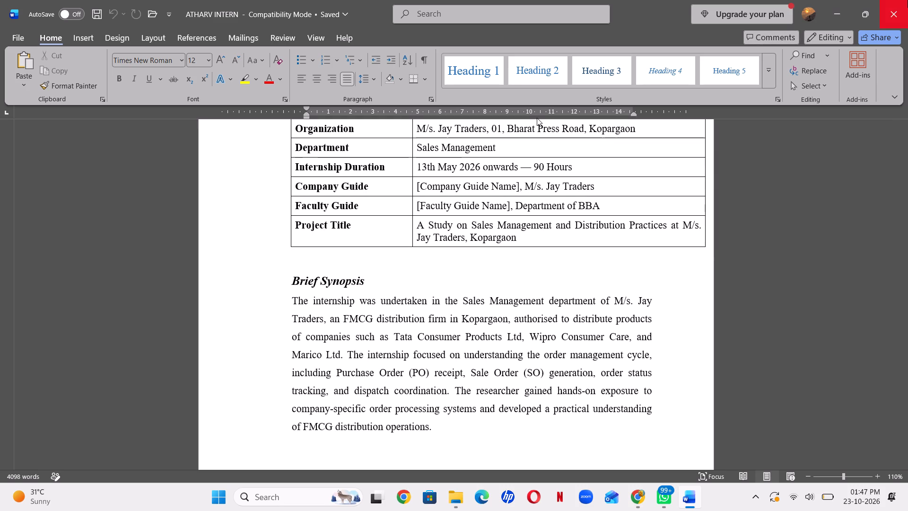
click(907, 0)
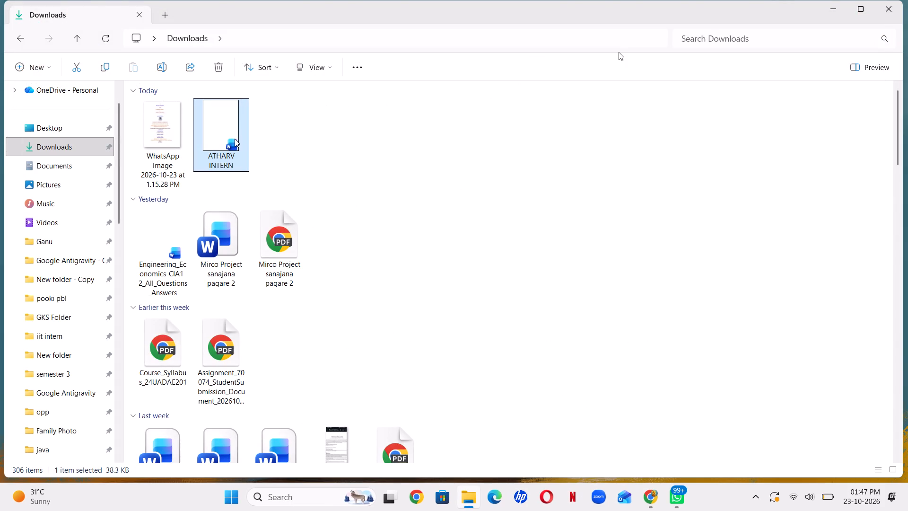
Open the internship report from the Downloads folder and go to the Annexure II internship synopsis table.
double_click(234, 139)
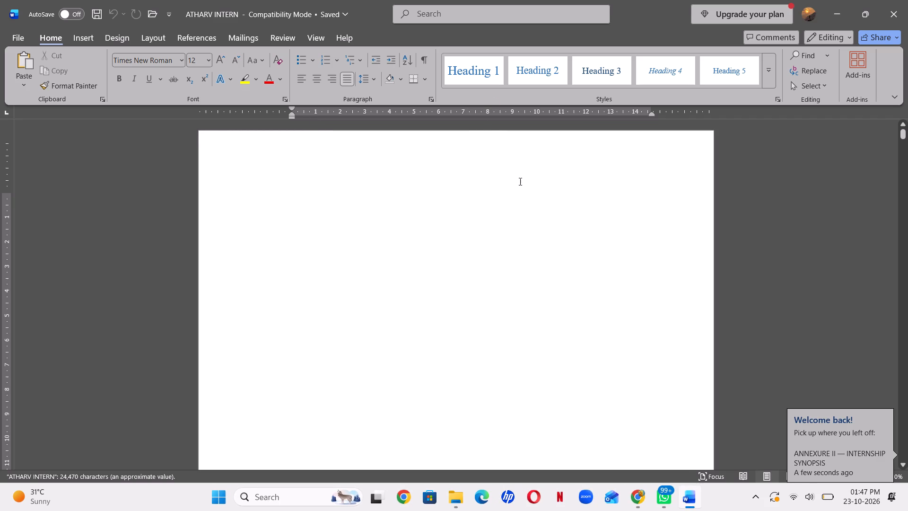
scroll(519, 181, down, 2)
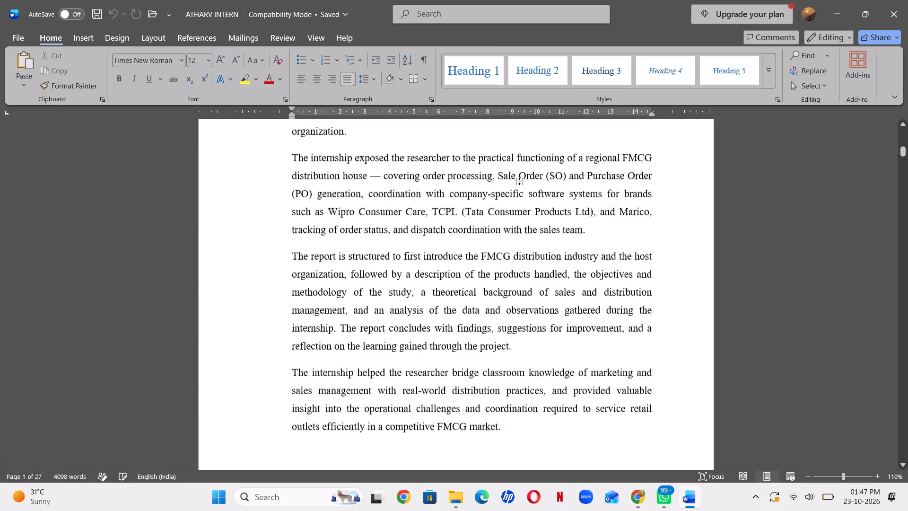
scroll(519, 181, down, 2)
scroll(519, 181, up, 1)
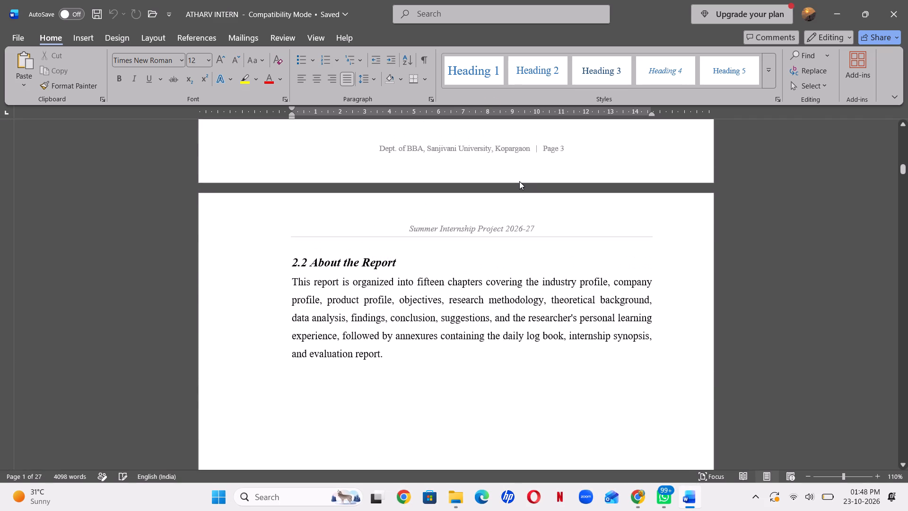
scroll(519, 181, down, 19)
scroll(519, 181, up, 1)
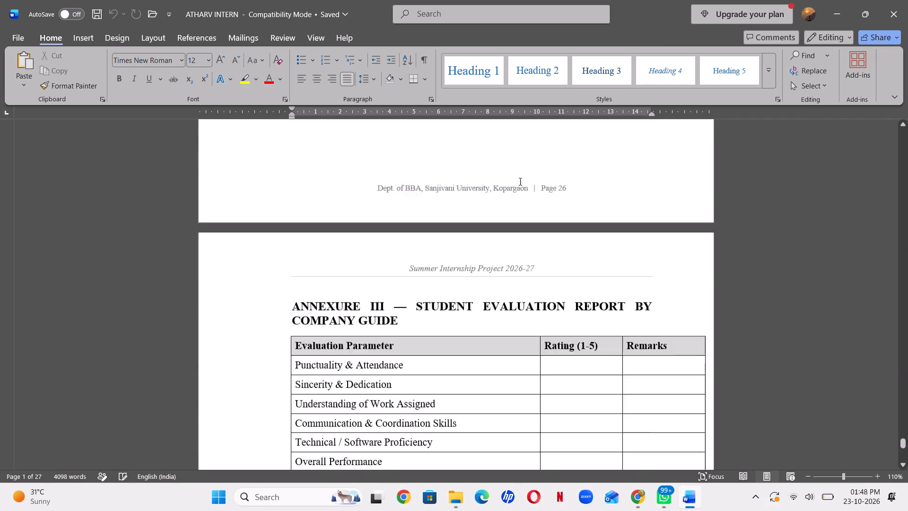
scroll(519, 181, up, 1)
scroll(519, 181, down, 1)
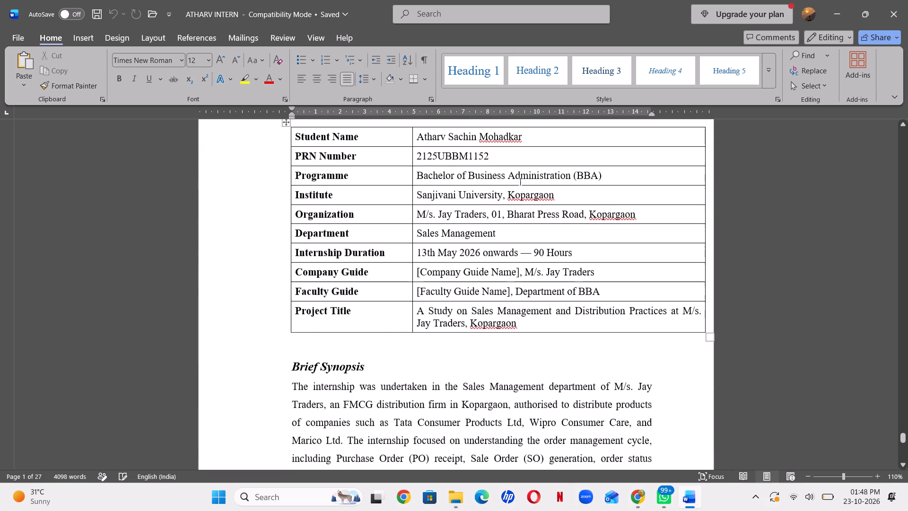
Copy "Distribution" from the Project Title row of Annexure II and enter "Dispatch" as its replacement in Find and Replace.
drag(574, 311, 625, 308)
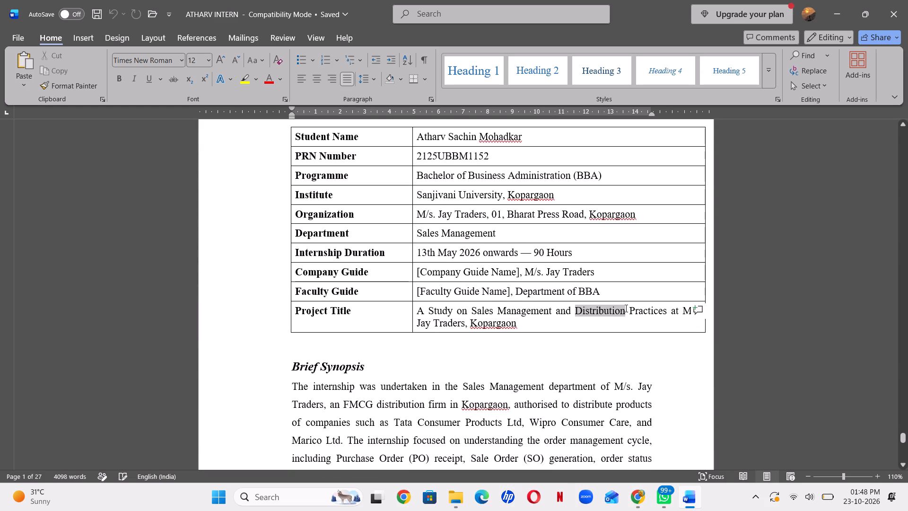
drag(625, 308, 625, 308)
key(ctrl+c)
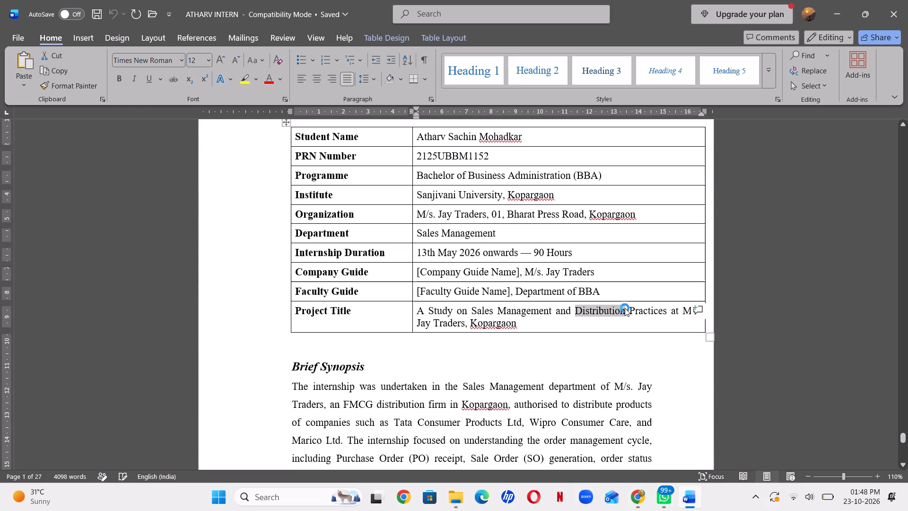
click(820, 73)
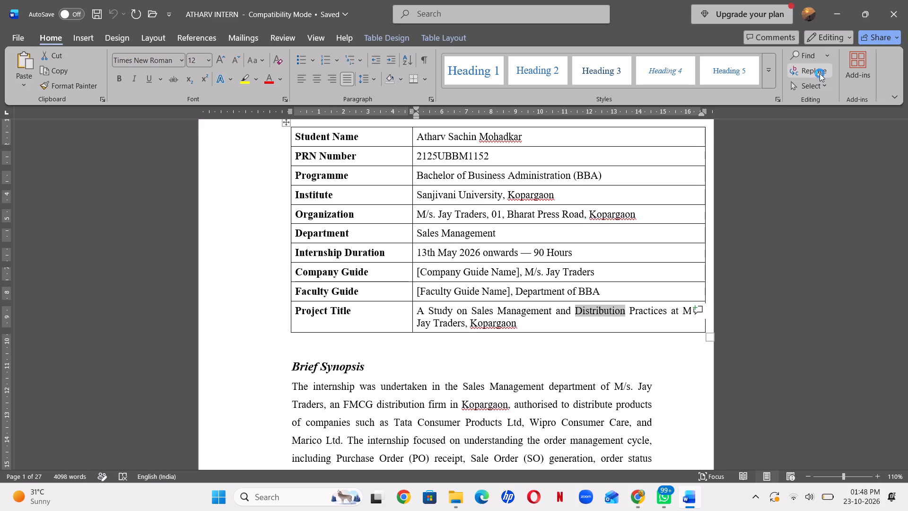
click(465, 210)
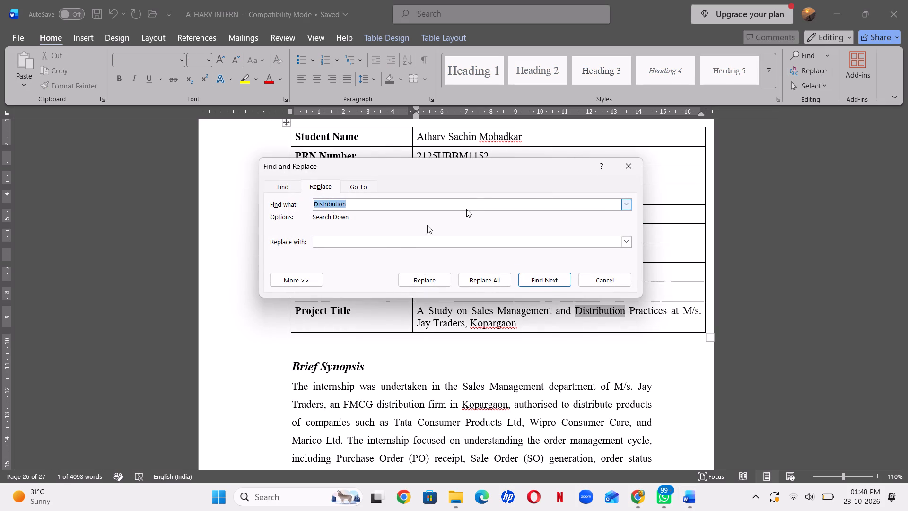
click(395, 244)
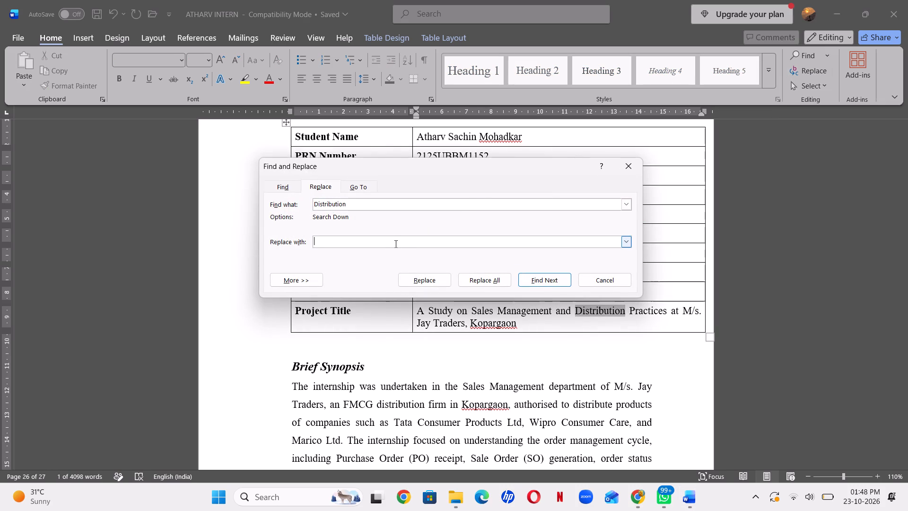
key(shift+d)
text(is)
text(patch)
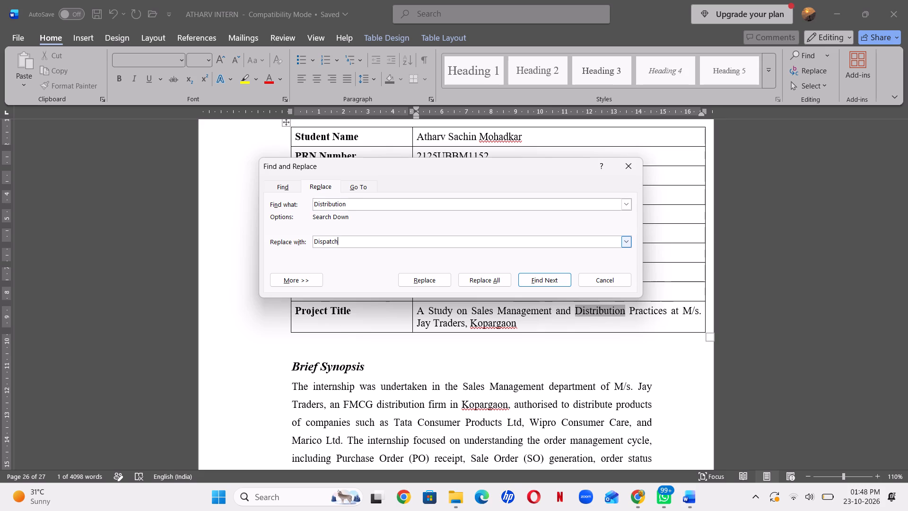
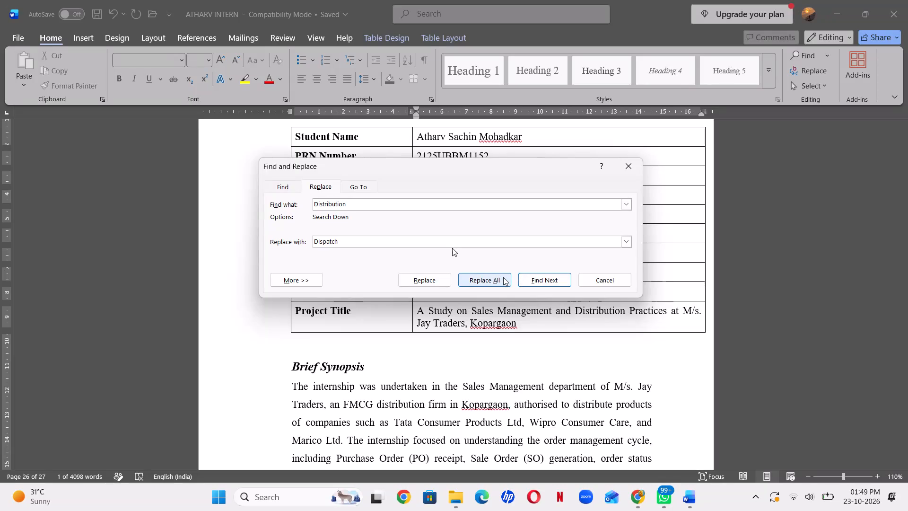
Replace every "Distribution" in the report with "Dispatch" and close Find and Replace.
click(504, 277)
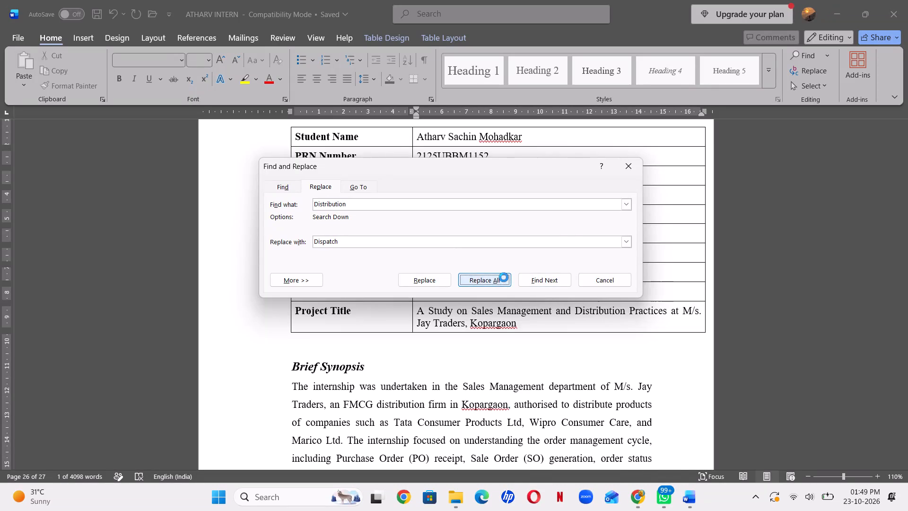
click(497, 271)
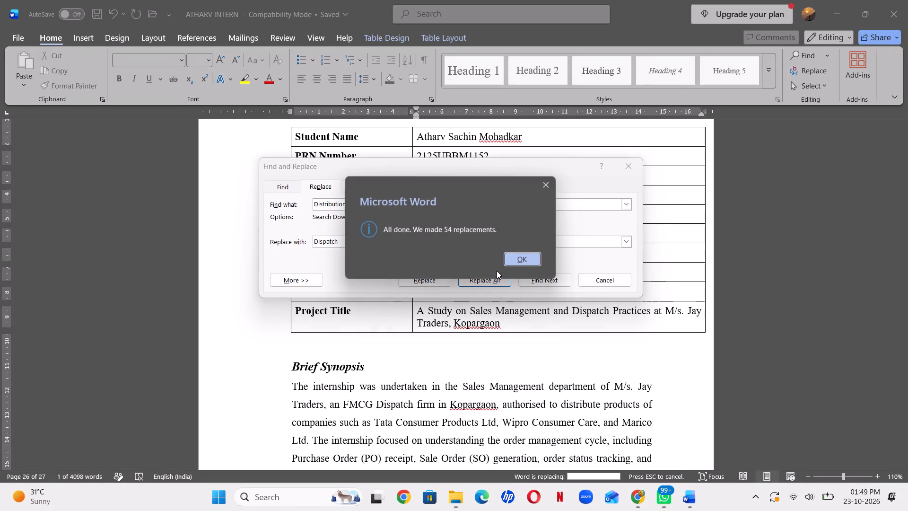
click(523, 265)
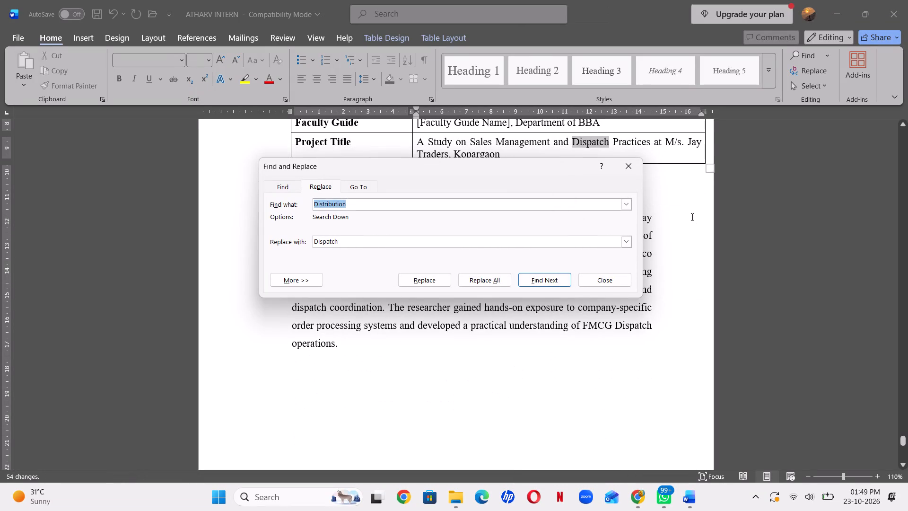
click(625, 168)
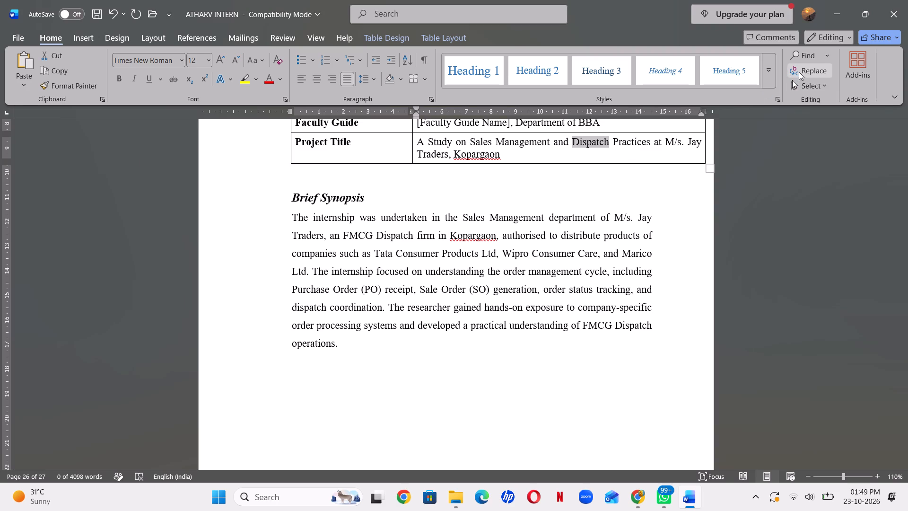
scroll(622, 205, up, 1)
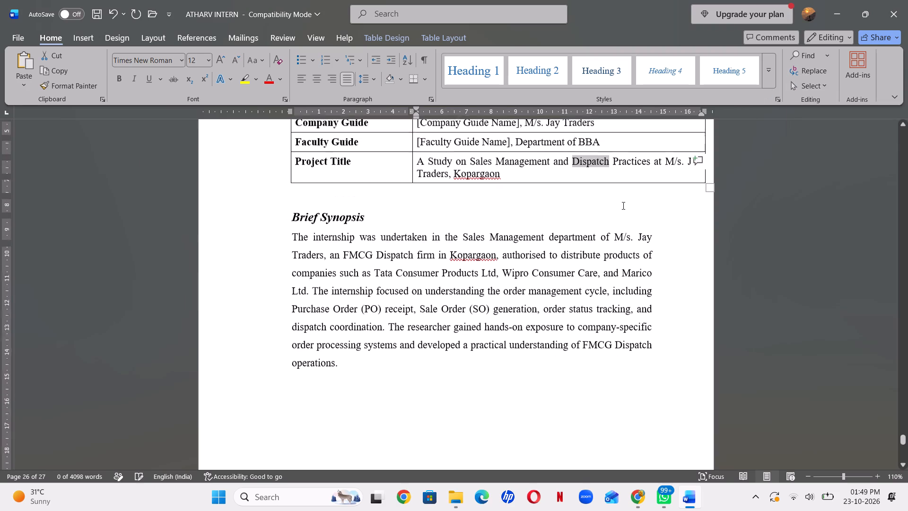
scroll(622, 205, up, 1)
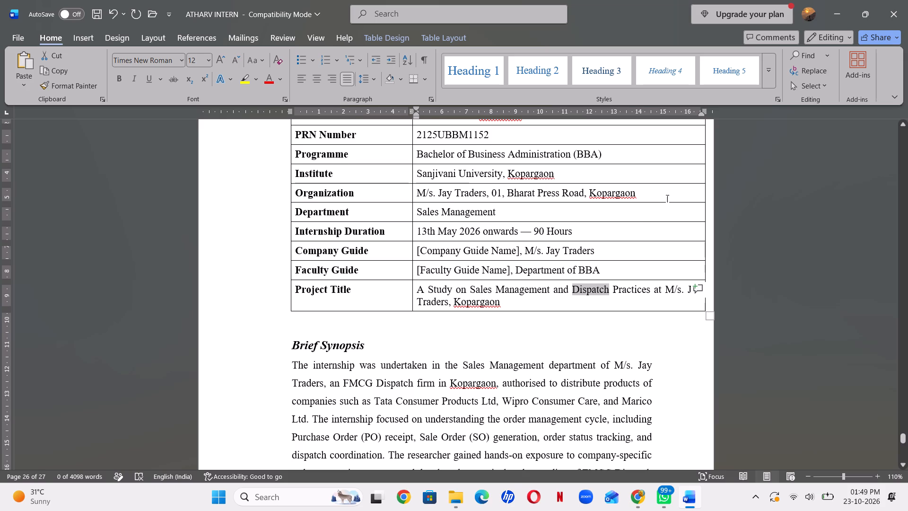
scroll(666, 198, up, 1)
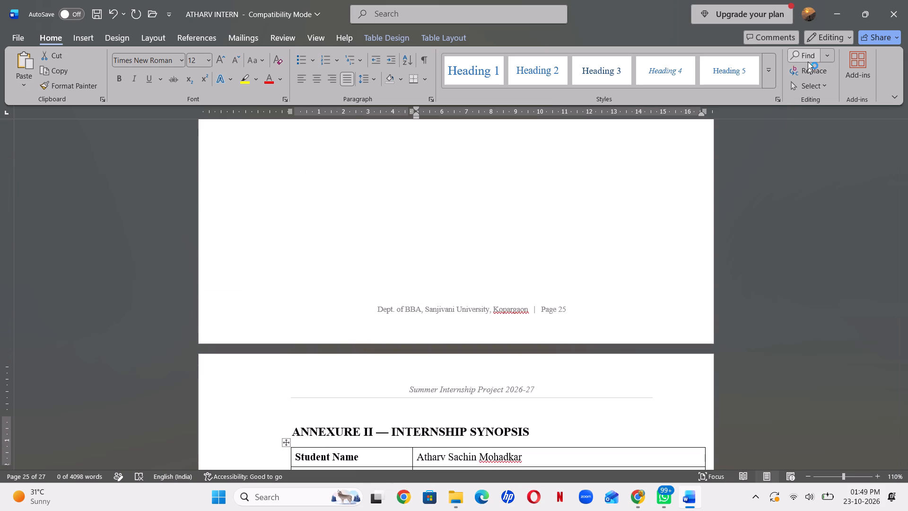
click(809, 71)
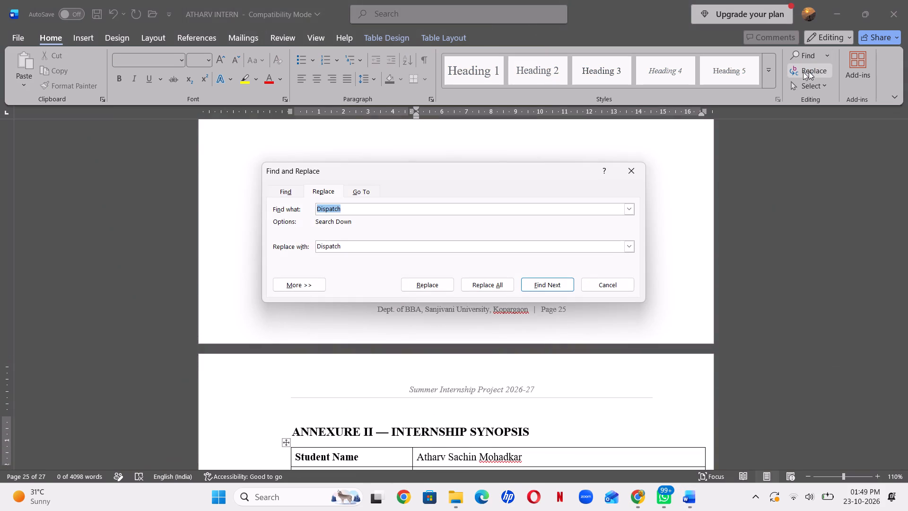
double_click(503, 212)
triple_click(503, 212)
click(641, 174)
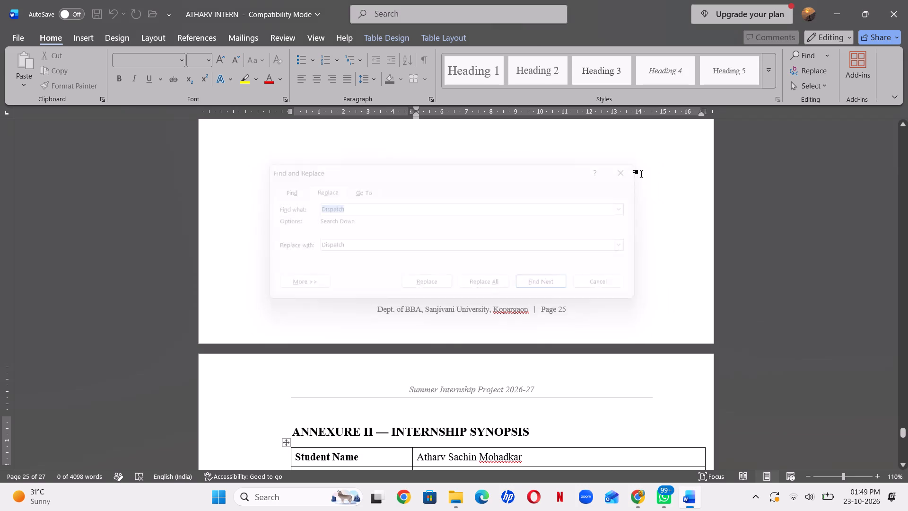
Copy "Sales Management" with its trailing space from the Annexure II Project Title row into Find and Replace as the search text.
scroll(582, 307, down, 1)
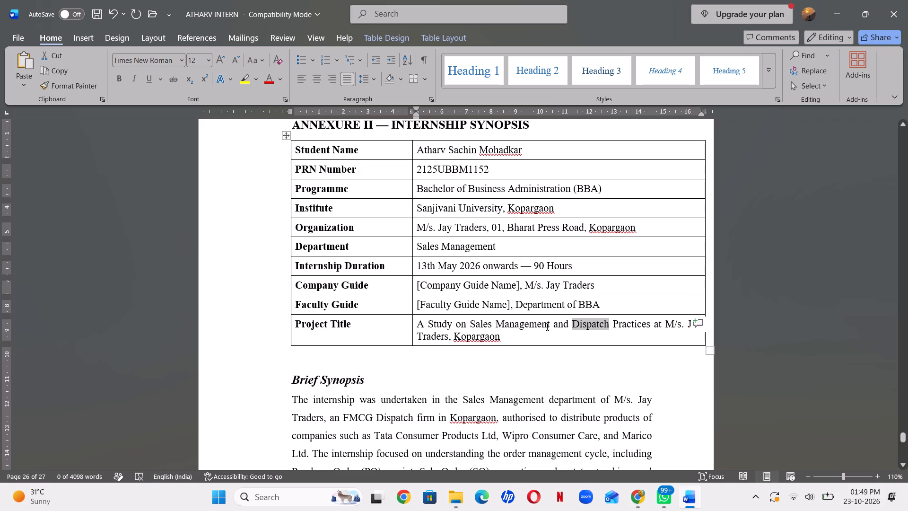
drag(548, 326, 485, 326)
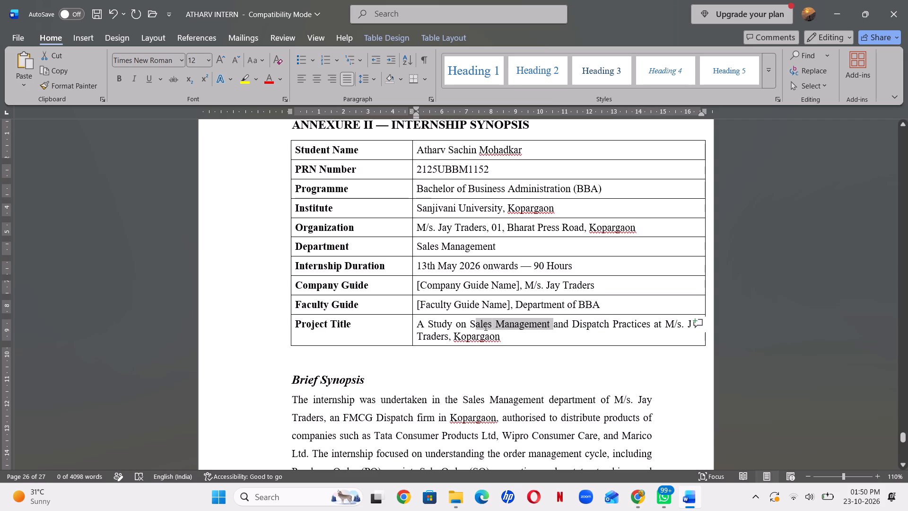
drag(485, 326, 477, 327)
key(ctrl+c)
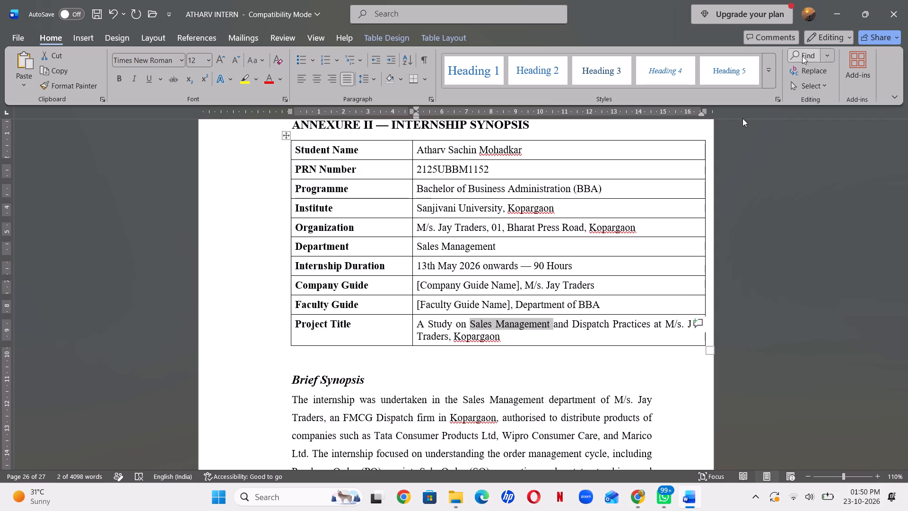
click(806, 70)
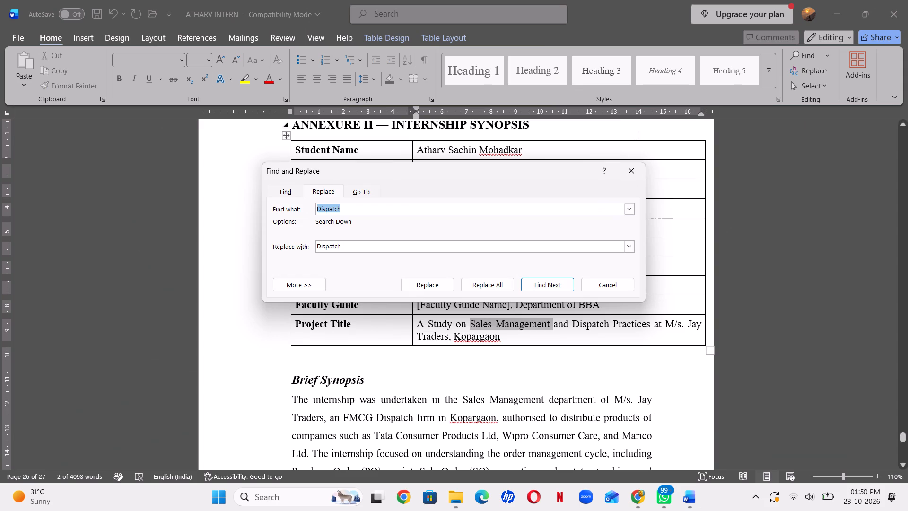
double_click(586, 206)
double_click(586, 206)
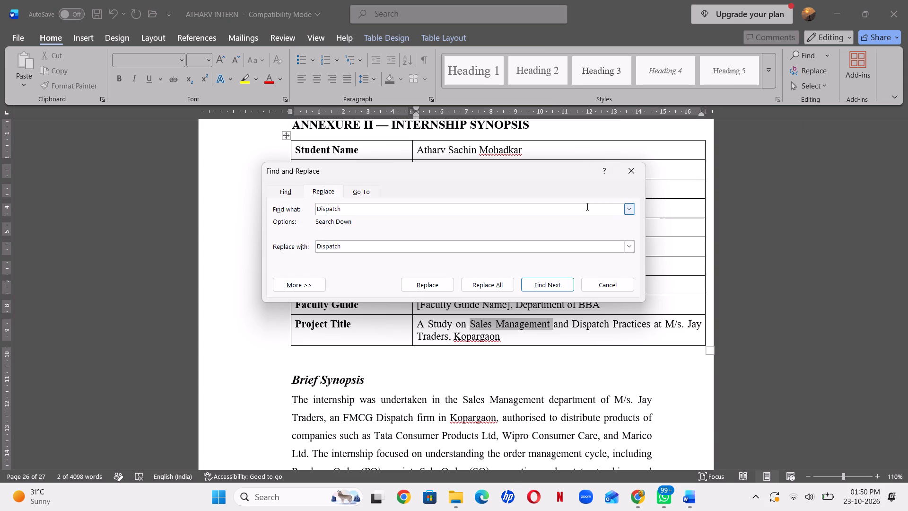
key(ctrl+a)
key(ctrl+v)
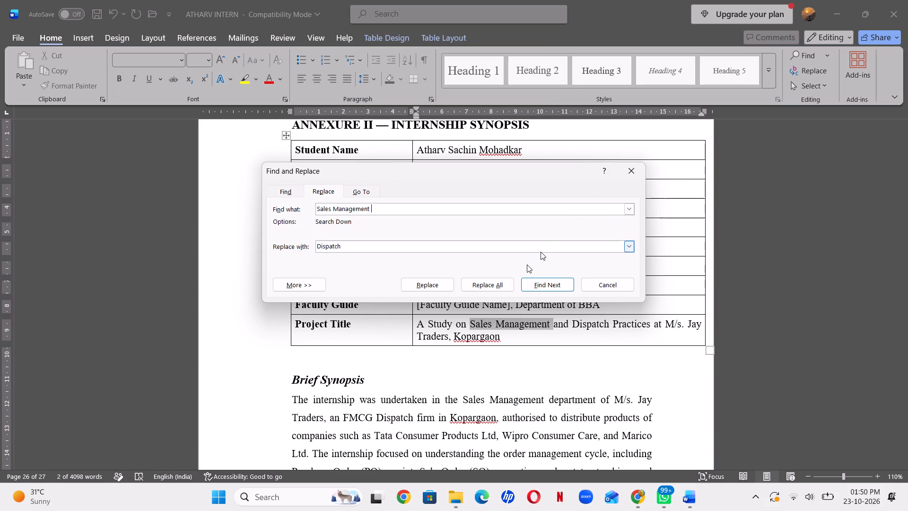
Enter "Inventory Management" as the replacement and replace all occurrences, continuing the search from the beginning of the document.
double_click(483, 246)
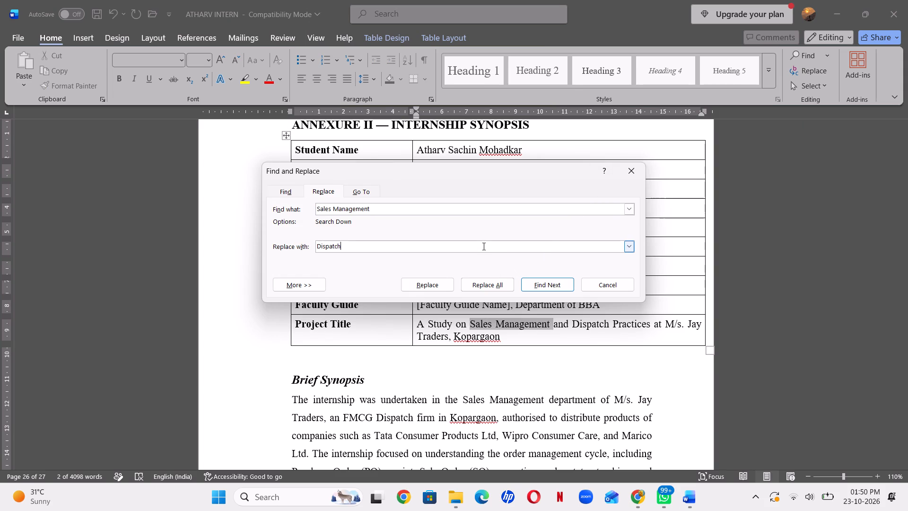
double_click(483, 246)
key(ctrl+a)
key(BackSpace)
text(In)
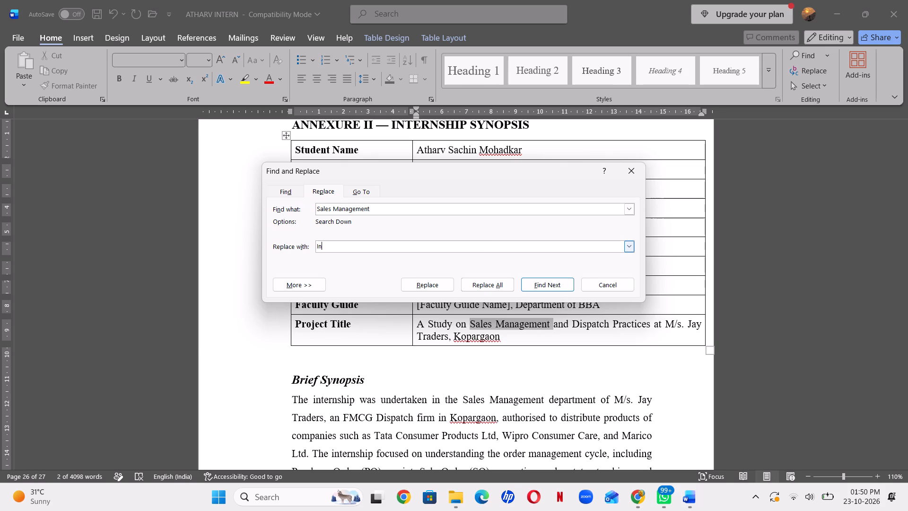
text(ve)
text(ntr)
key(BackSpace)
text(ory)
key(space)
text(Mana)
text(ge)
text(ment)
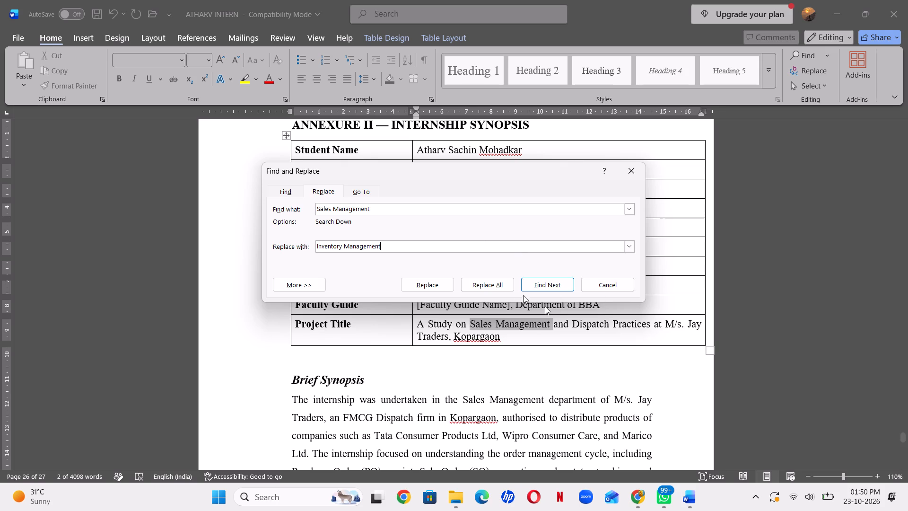
click(505, 284)
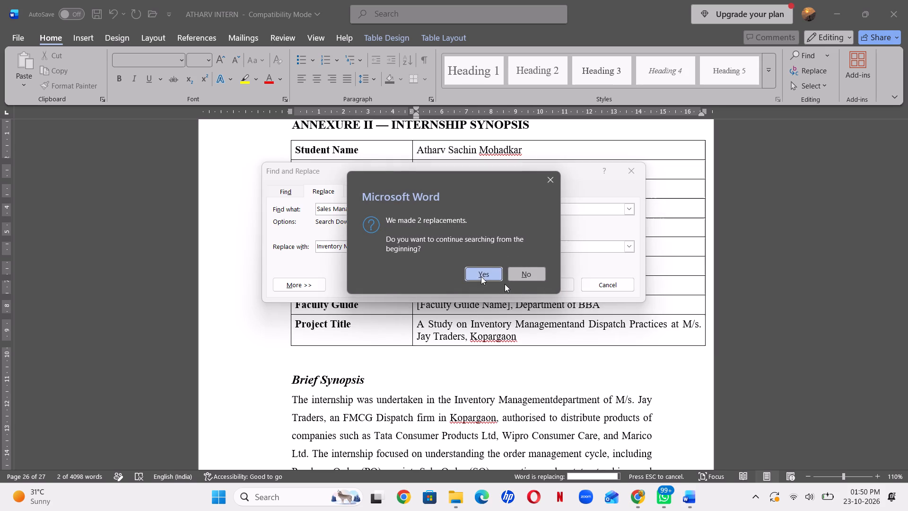
click(482, 277)
click(519, 262)
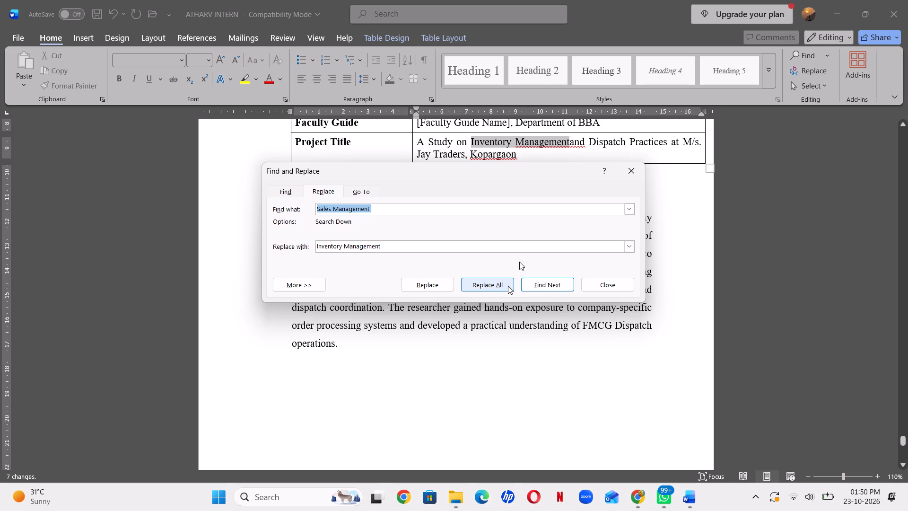
Run the "Sales Management" to "Inventory Management" replacement again over the whole document, then close Find and Replace.
click(508, 286)
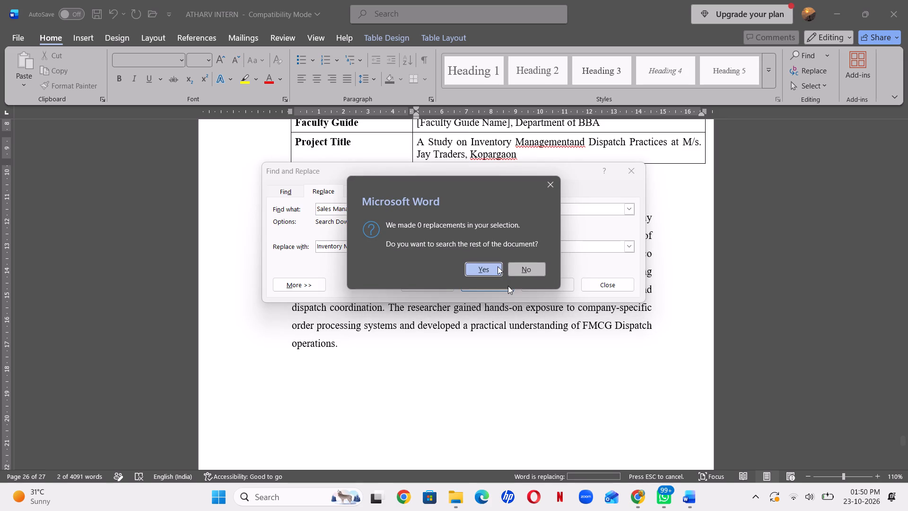
click(498, 266)
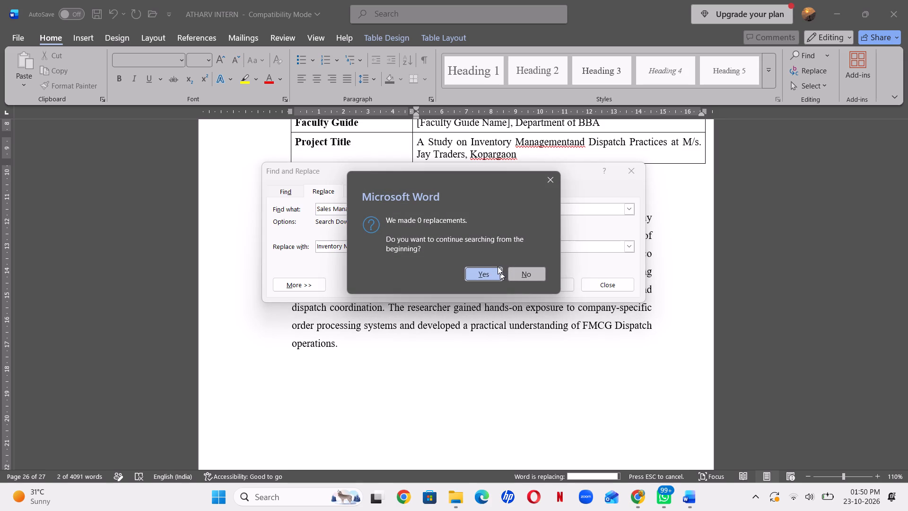
click(500, 272)
click(518, 266)
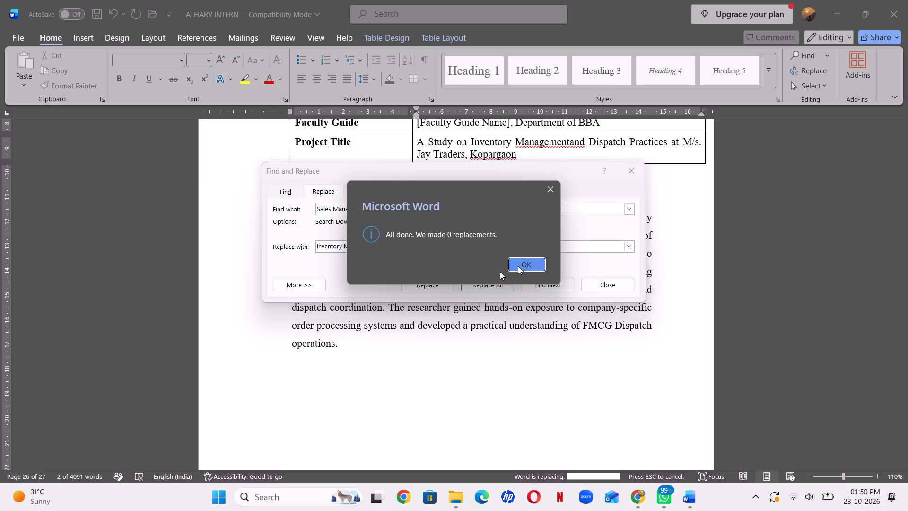
click(629, 176)
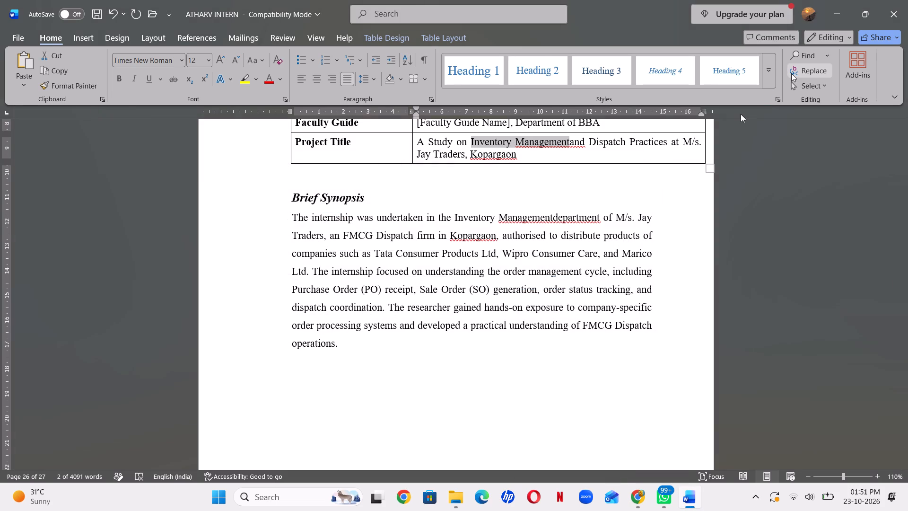
Search the report for leftover mentions of another person, using the first name "samarth" and the full name with surname.
key(ctrl+f)
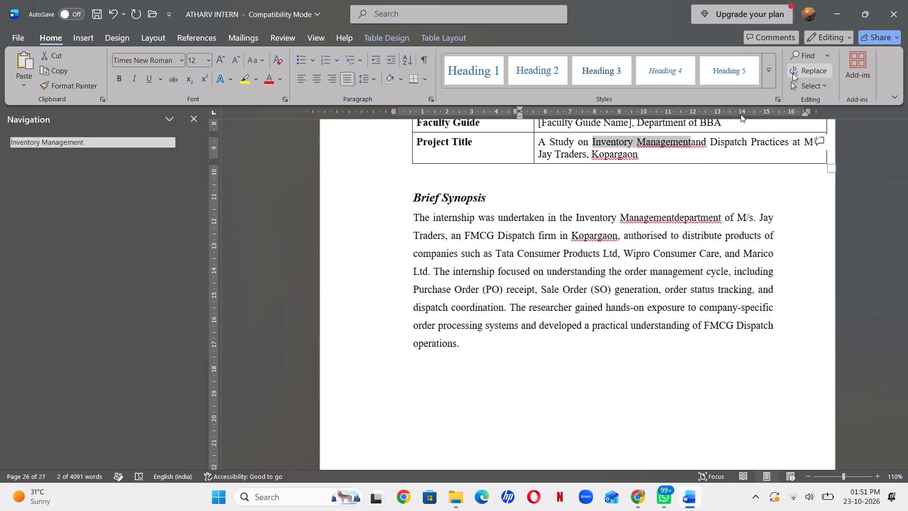
key(BackSpace)
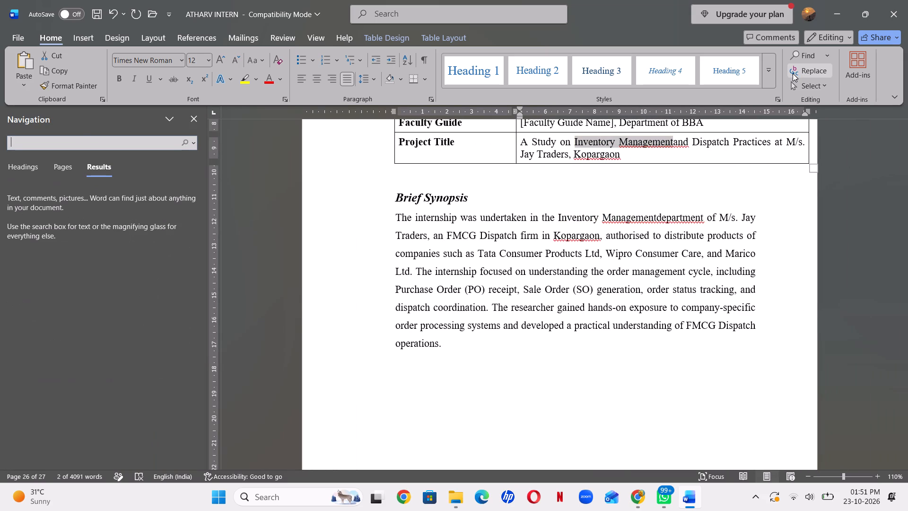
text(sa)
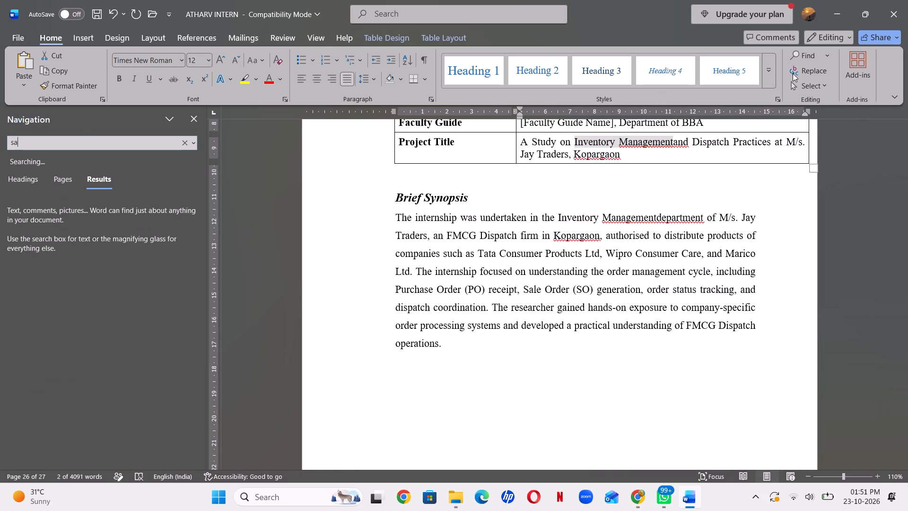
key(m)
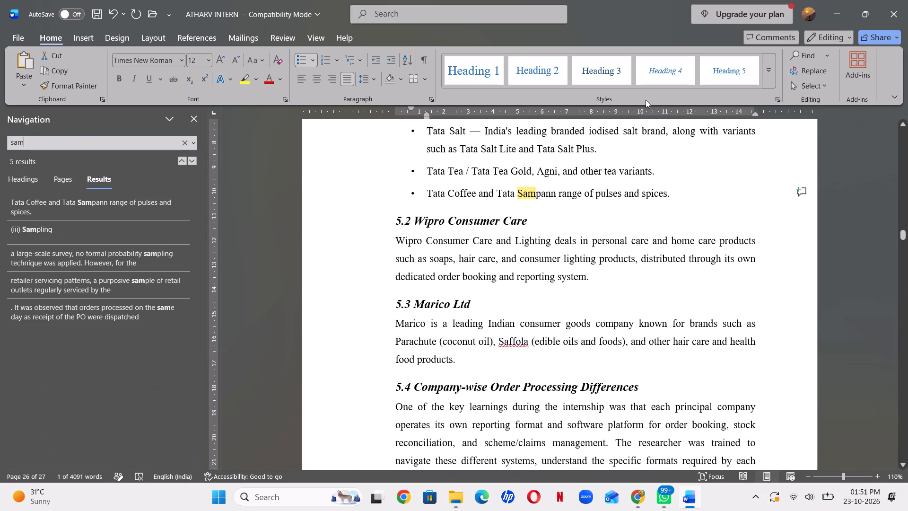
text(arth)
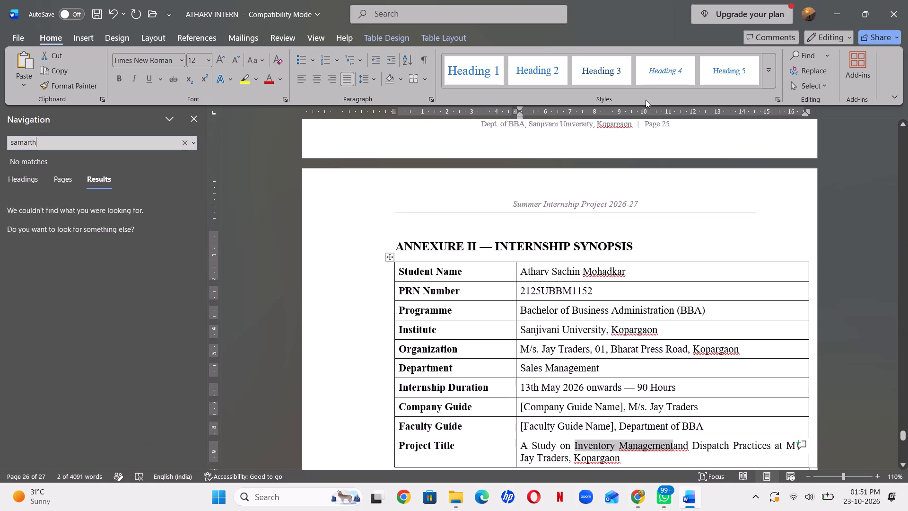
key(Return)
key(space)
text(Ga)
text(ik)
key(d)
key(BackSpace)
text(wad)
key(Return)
Dismiss the search results, then save the edited internship report under its existing name and close the document.
click(195, 121)
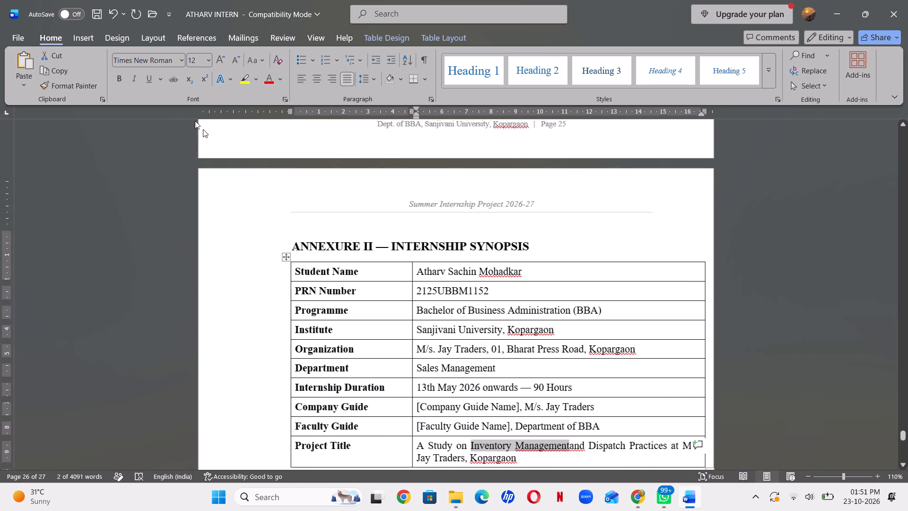
key(ctrl+s)
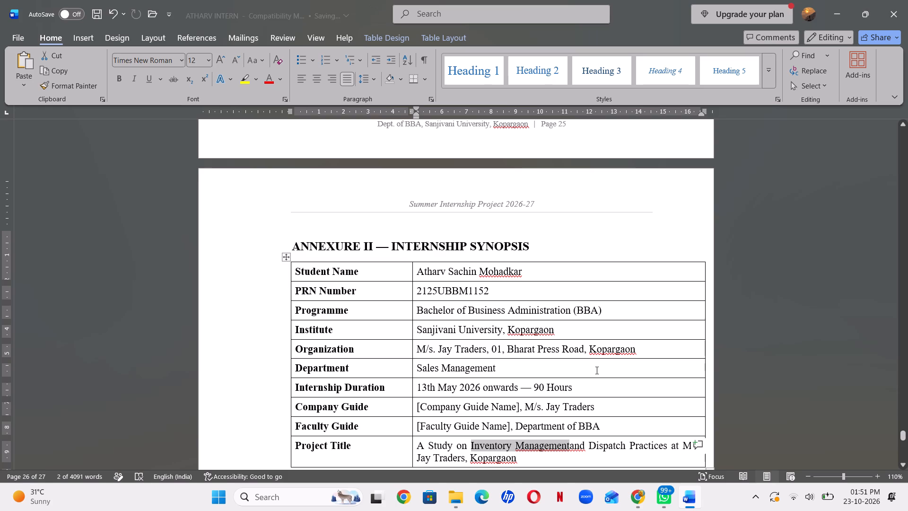
key(ctrl+s)
key(ctrl+s)
key(ctrl+s)
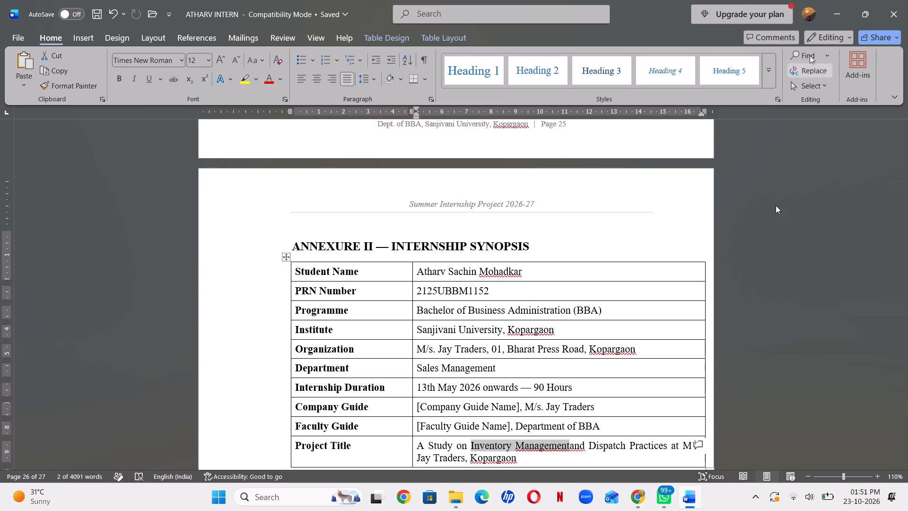
click(907, 0)
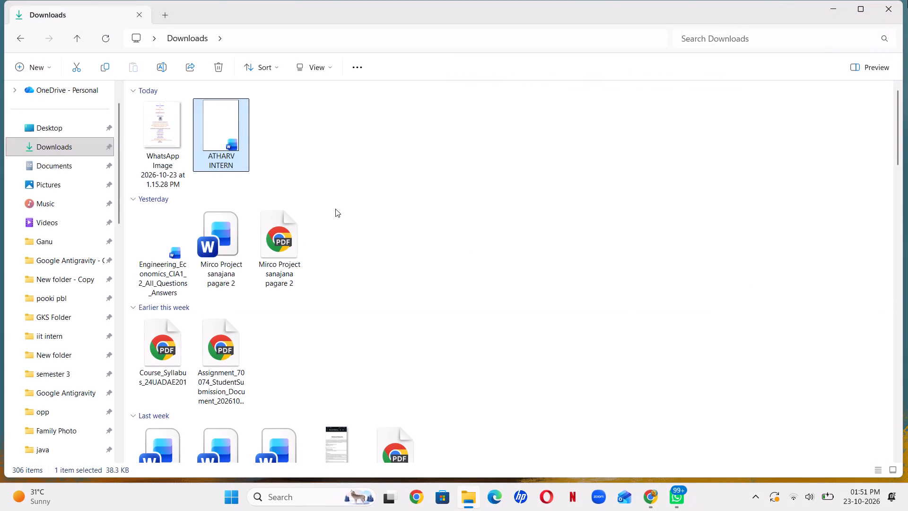
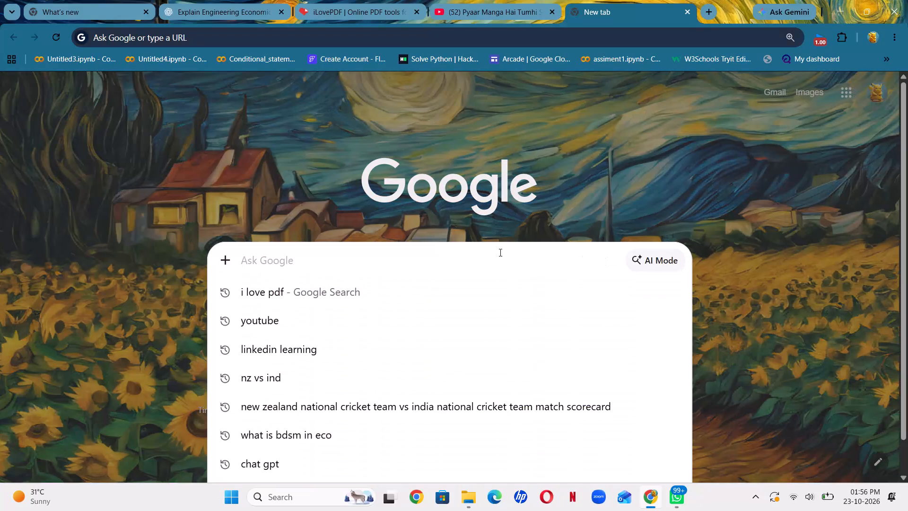
Search Google for "i love pdf" and open the iLovePDF website from the results.
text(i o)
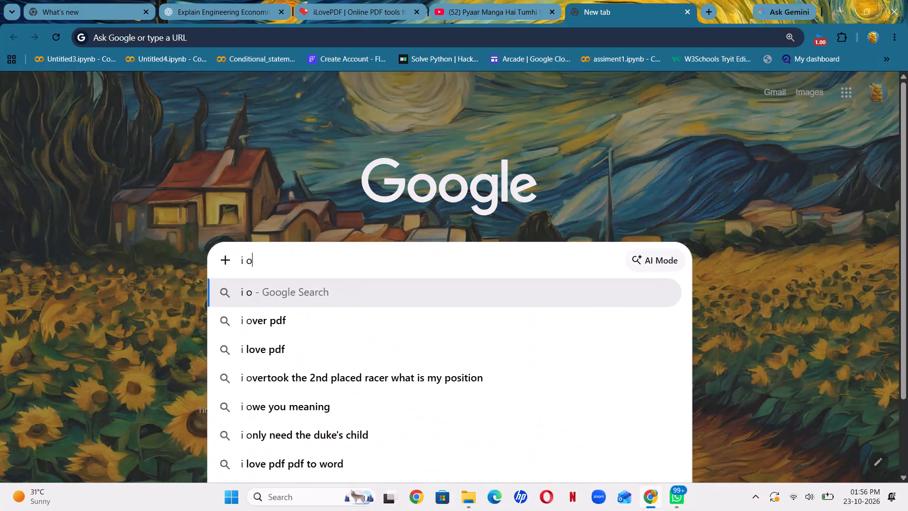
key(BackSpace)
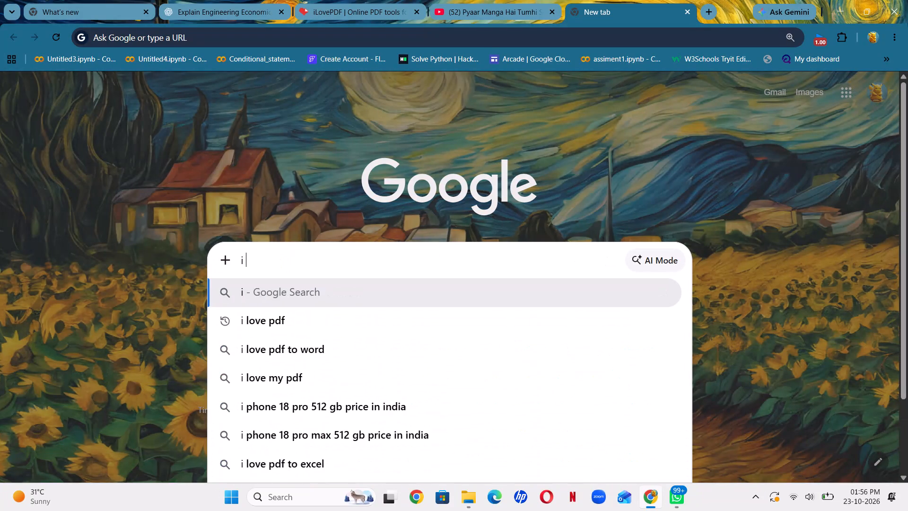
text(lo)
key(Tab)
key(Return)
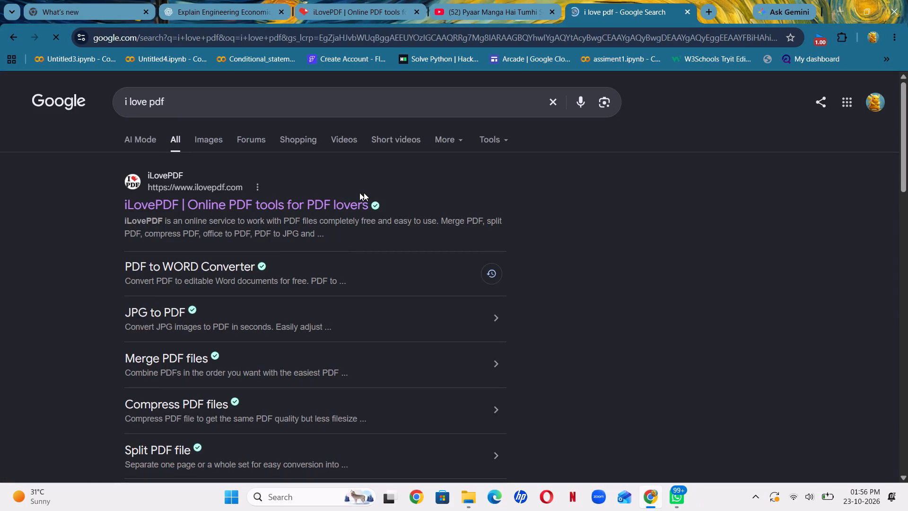
click(353, 203)
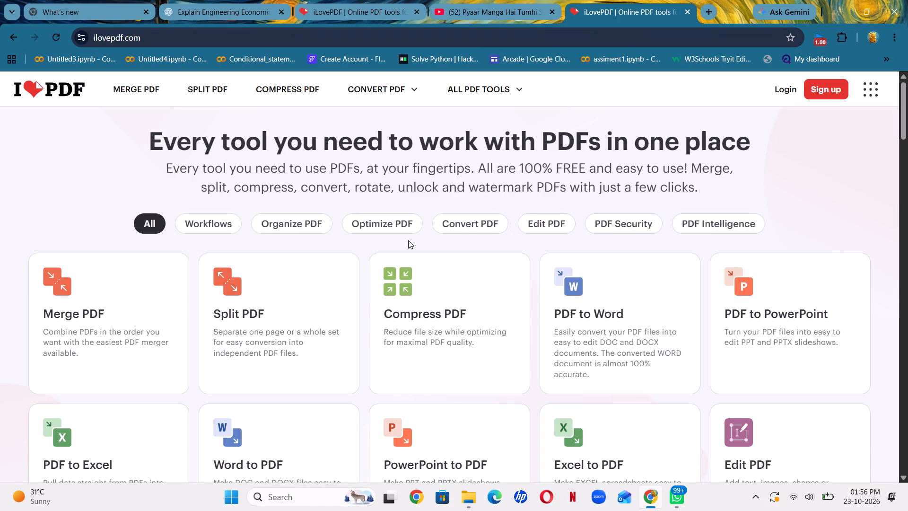
Open iLovePDF's PDF to Word converter and bring up the file chooser for selecting a PDF.
click(589, 297)
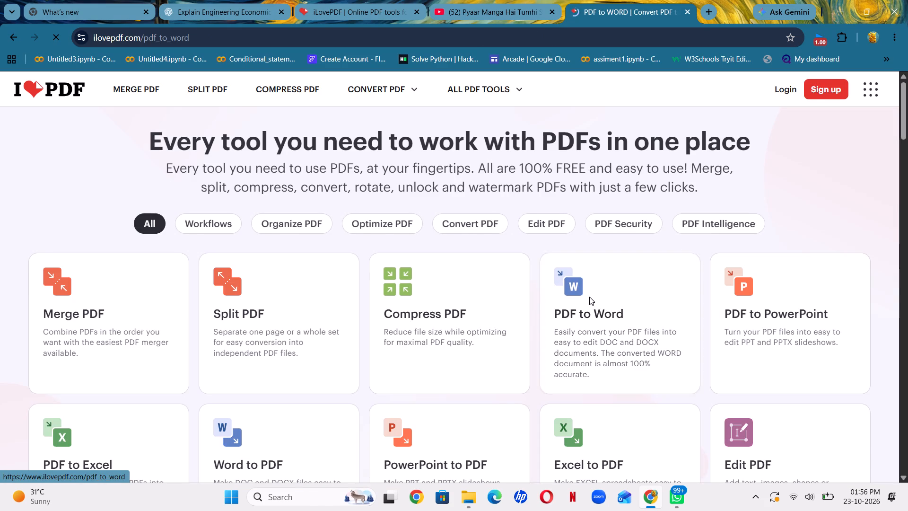
click(498, 259)
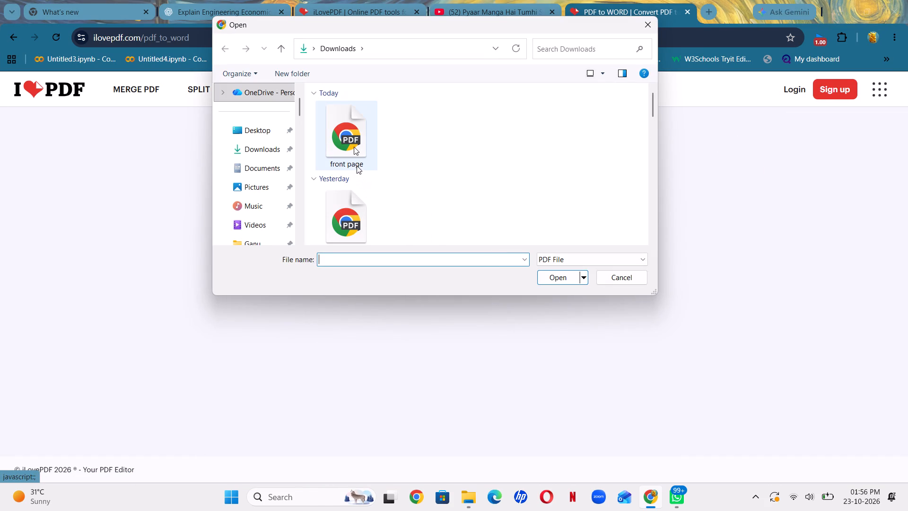
Convert the front page PDF from Downloads to an editable Word document without OCR and download the result.
double_click(353, 144)
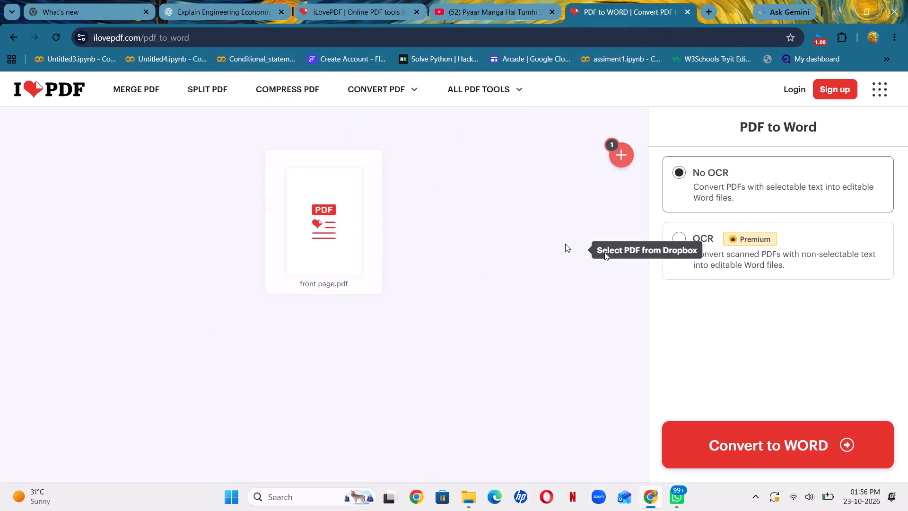
click(716, 445)
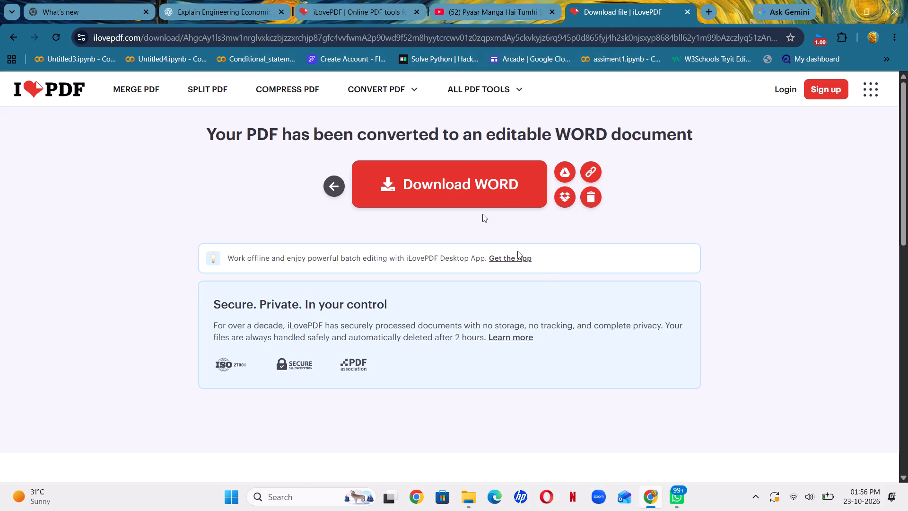
click(472, 199)
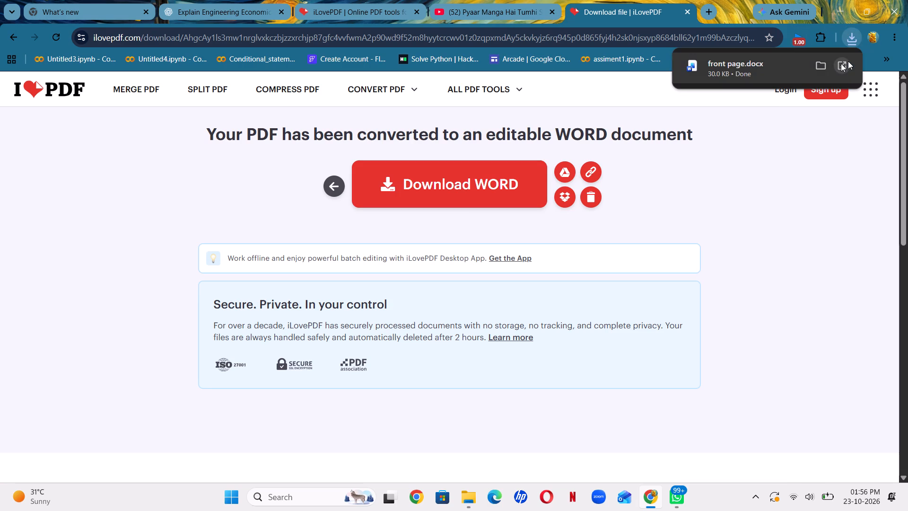
Open the downloaded front page.docx in Word and enable editing.
click(841, 63)
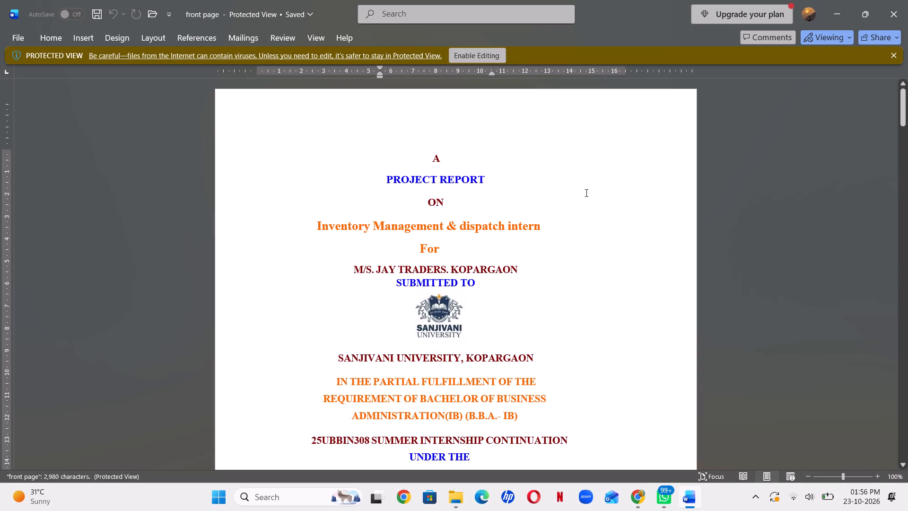
click(495, 54)
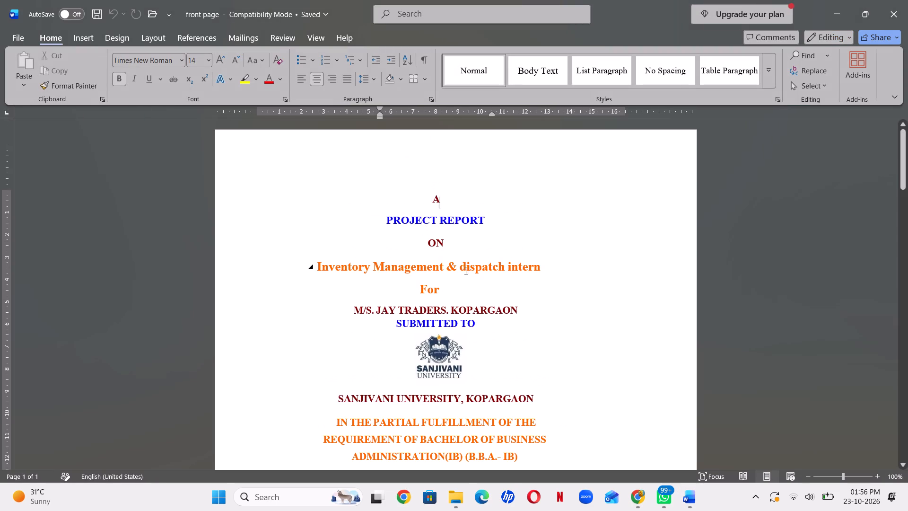
Capitalise the last two words of the cover page title so it reads "Inventory Management & Dispatch Intern".
click(465, 263)
key(BackSpace)
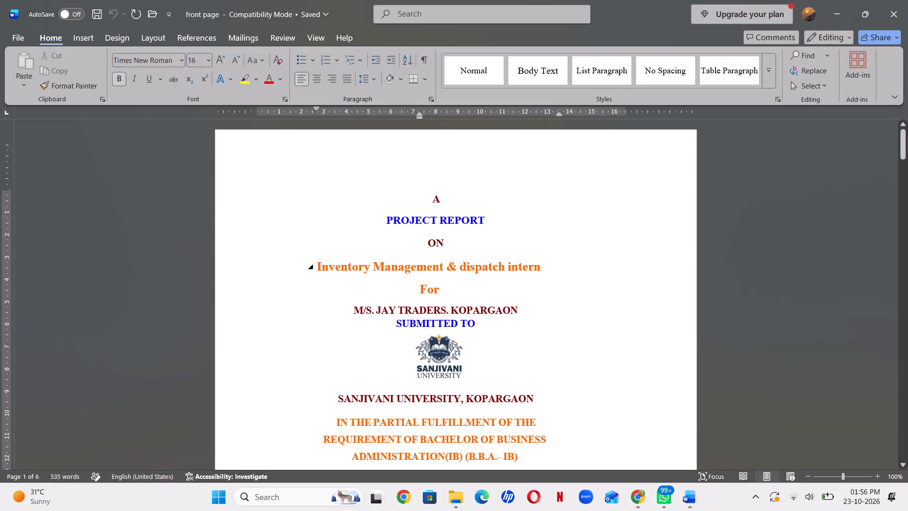
key(shift+d)
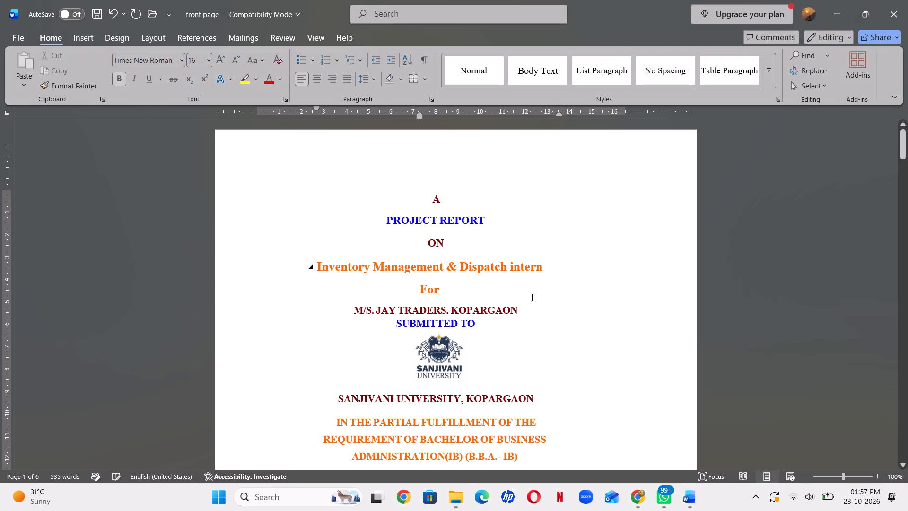
click(512, 265)
key(BackSpace)
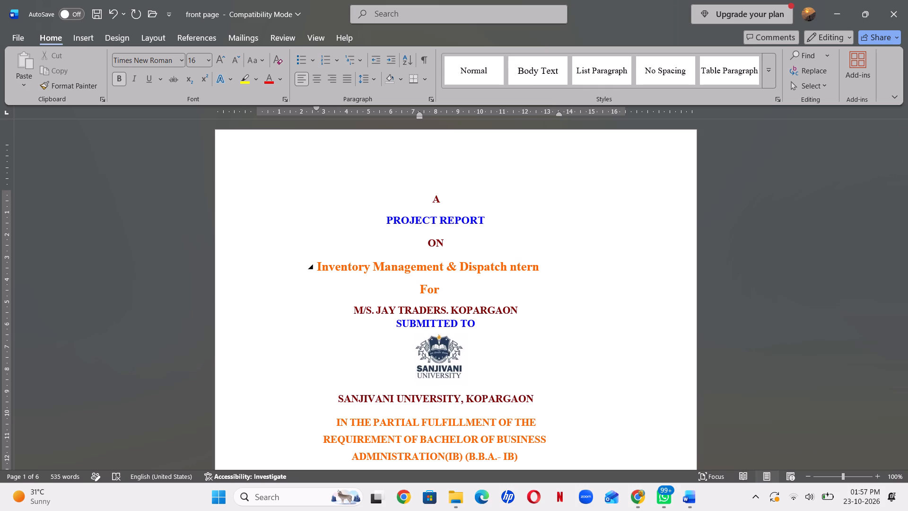
key(shift+i)
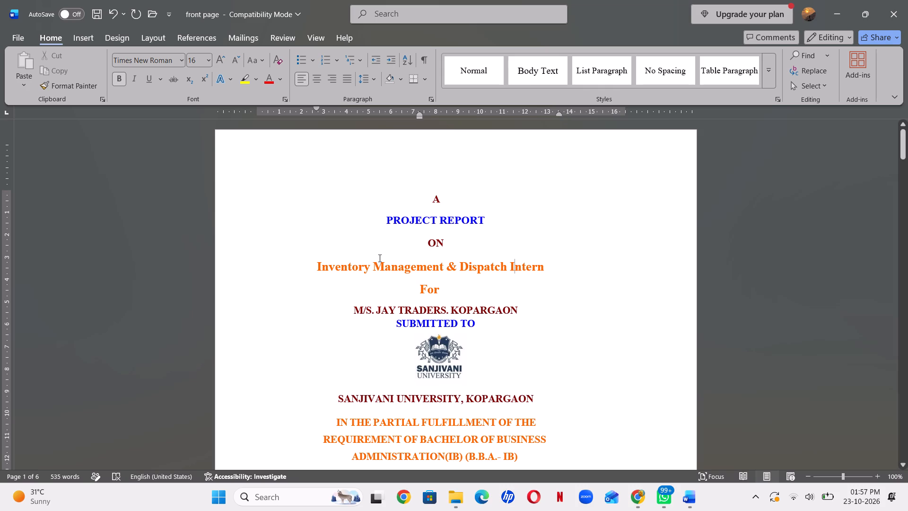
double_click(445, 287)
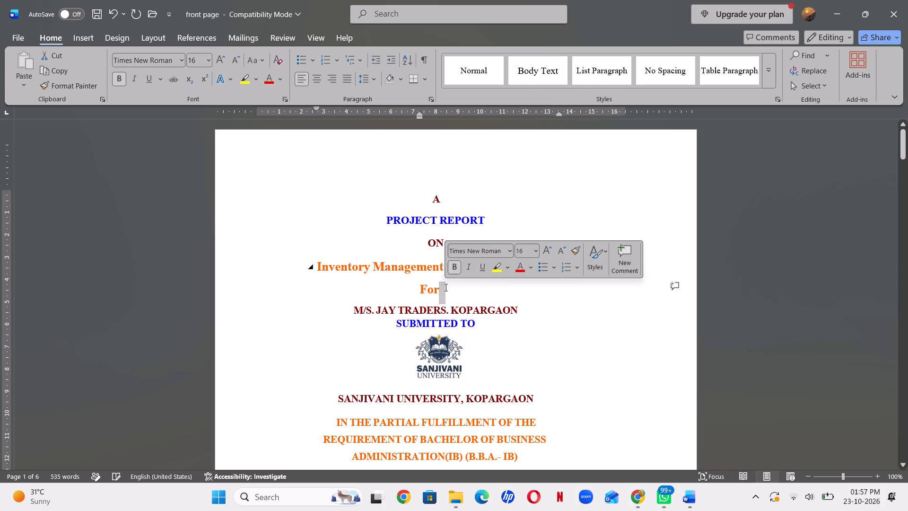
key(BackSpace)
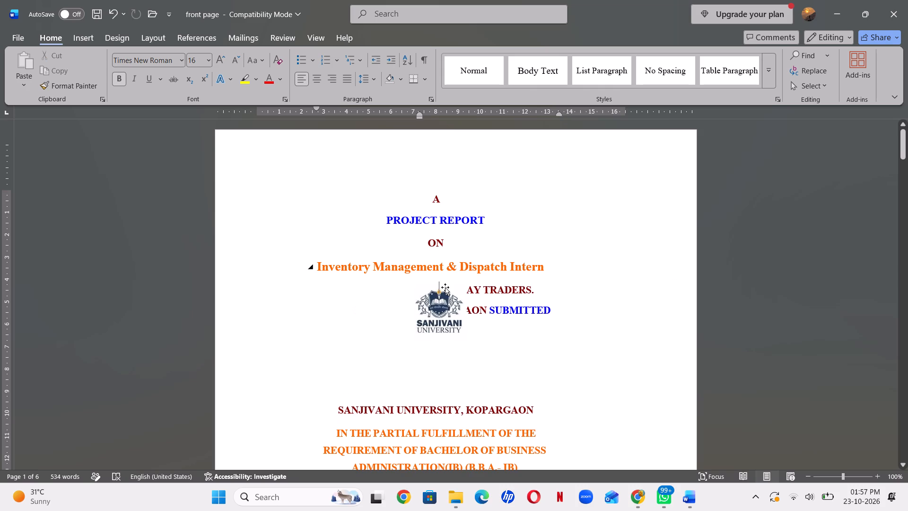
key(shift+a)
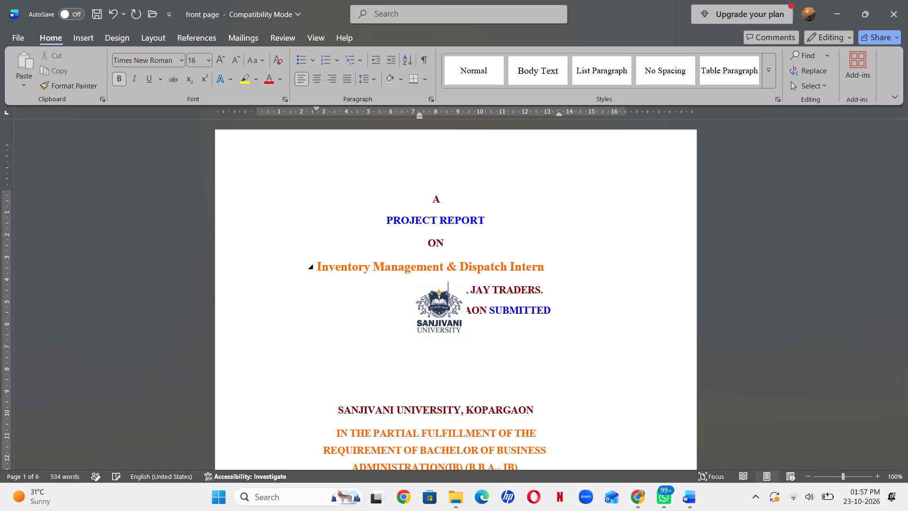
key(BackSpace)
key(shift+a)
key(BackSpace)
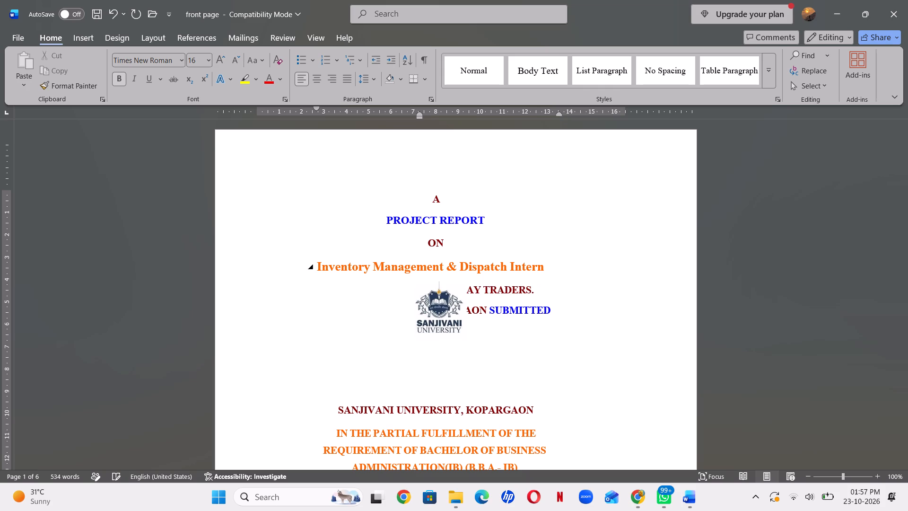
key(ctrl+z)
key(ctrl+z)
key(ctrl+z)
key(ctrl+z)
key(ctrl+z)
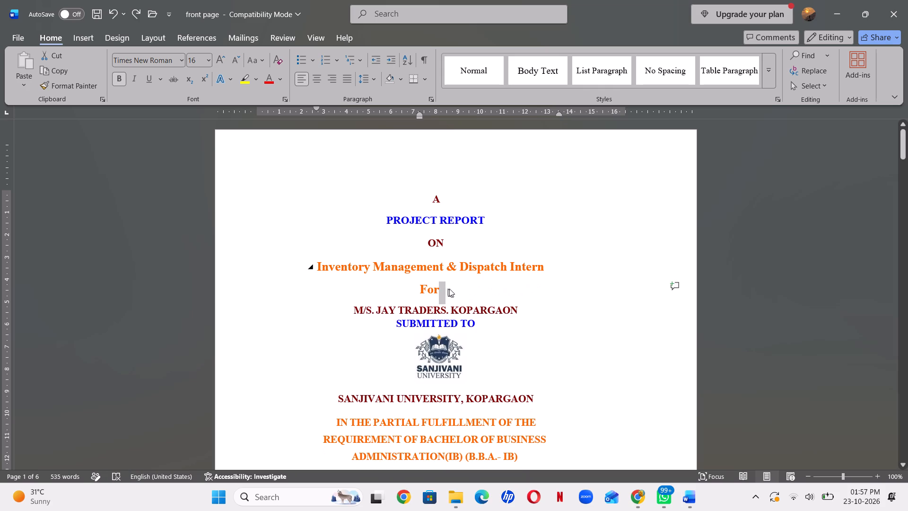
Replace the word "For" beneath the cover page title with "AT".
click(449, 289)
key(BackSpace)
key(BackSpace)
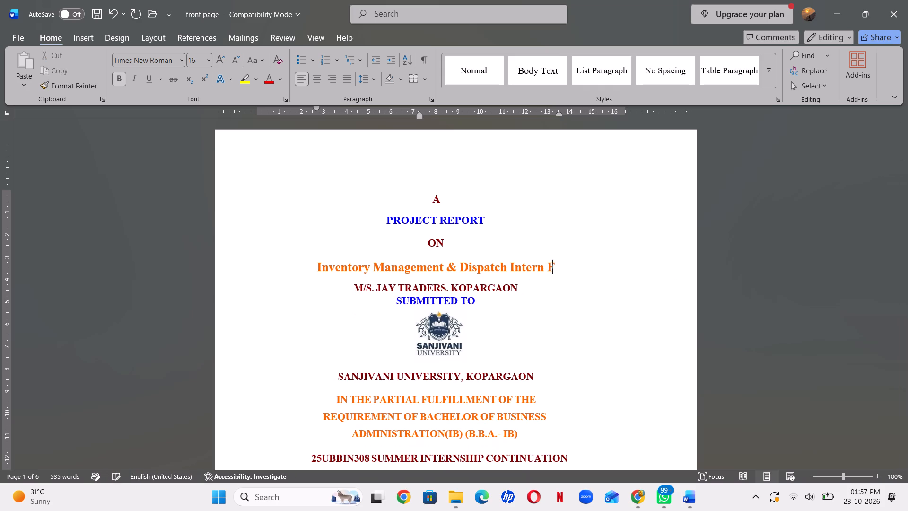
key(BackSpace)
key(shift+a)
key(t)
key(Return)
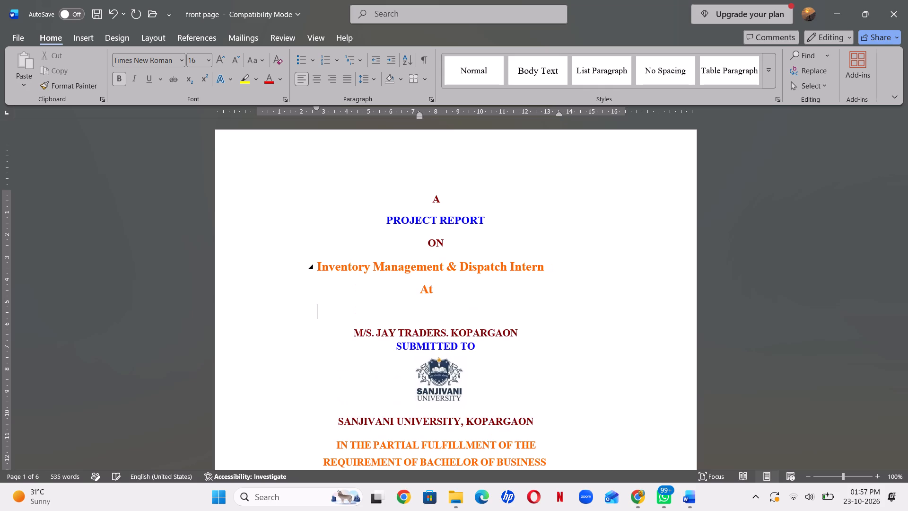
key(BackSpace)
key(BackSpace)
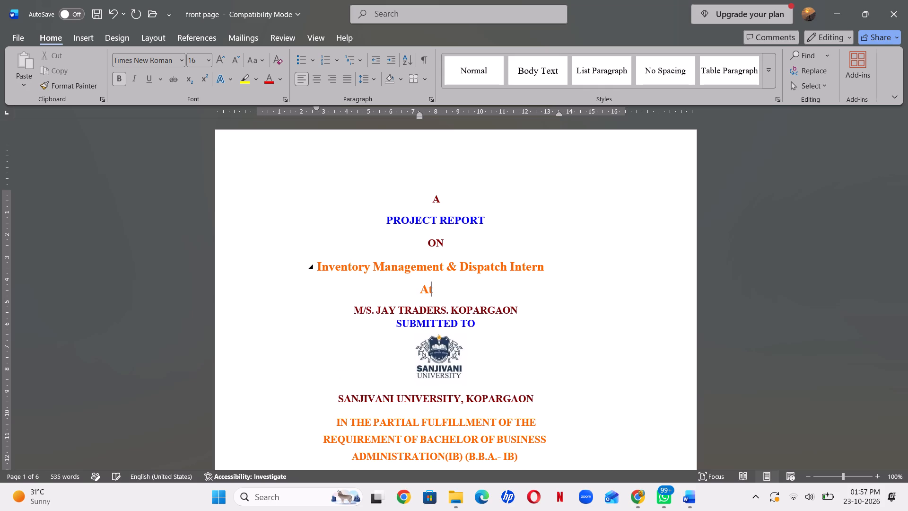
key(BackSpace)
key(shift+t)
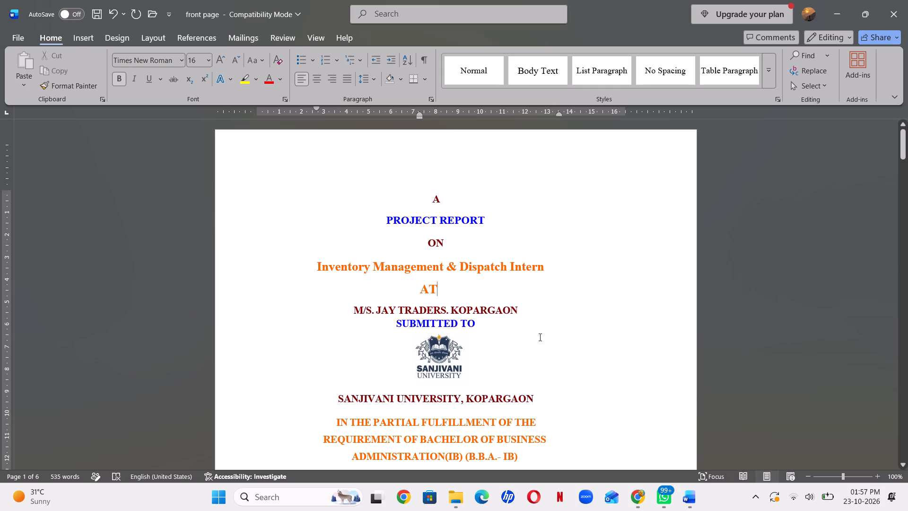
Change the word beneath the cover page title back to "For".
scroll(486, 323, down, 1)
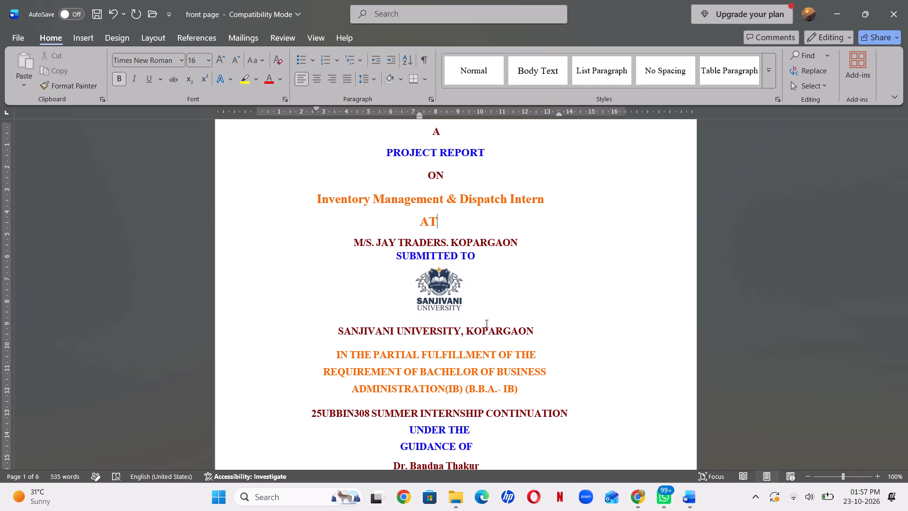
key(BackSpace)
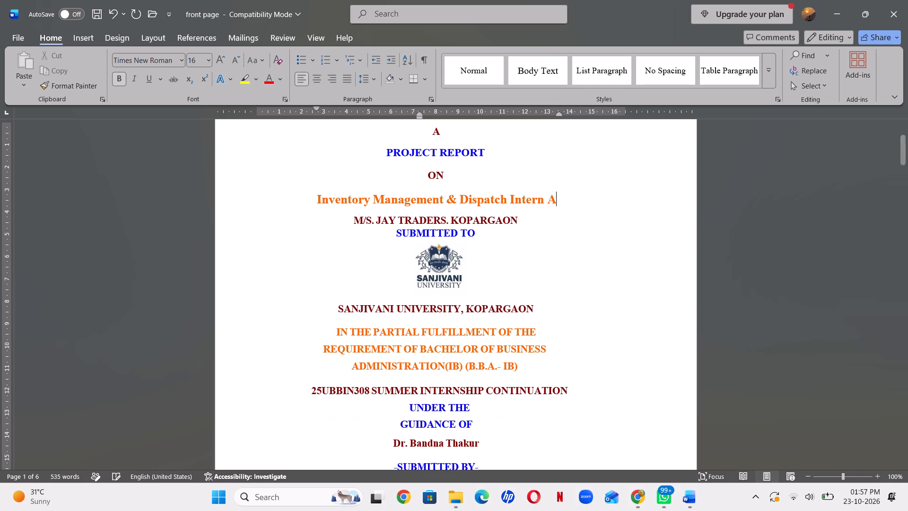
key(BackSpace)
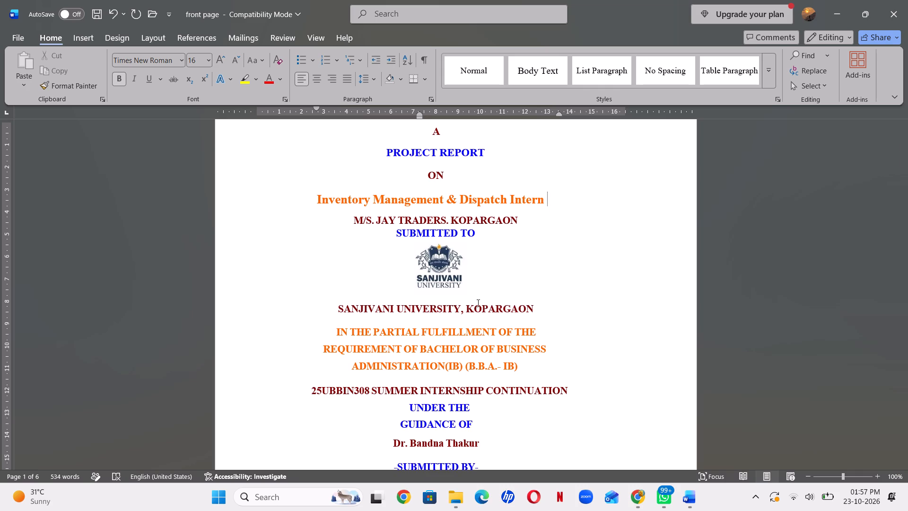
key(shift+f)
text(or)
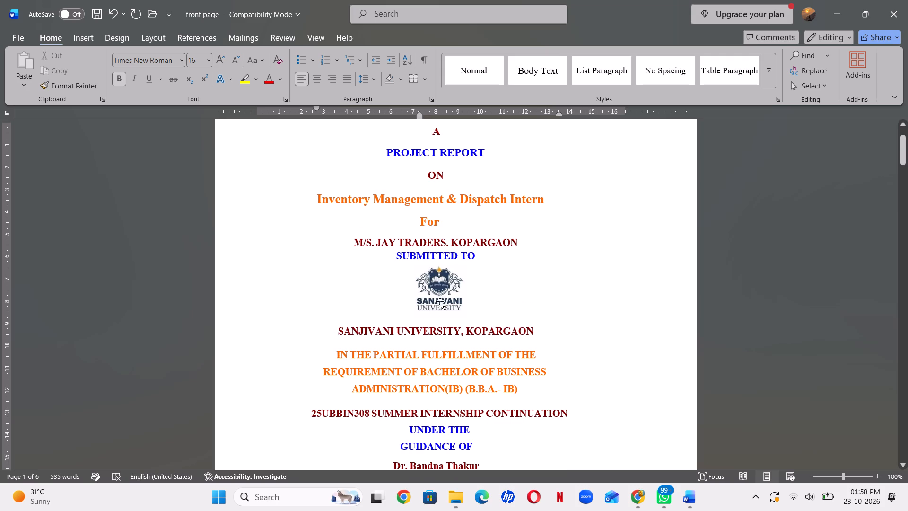
Review the rest of the cover page, the Certificate page and the Acknowledgement page for wording and names.
scroll(452, 307, down, 1)
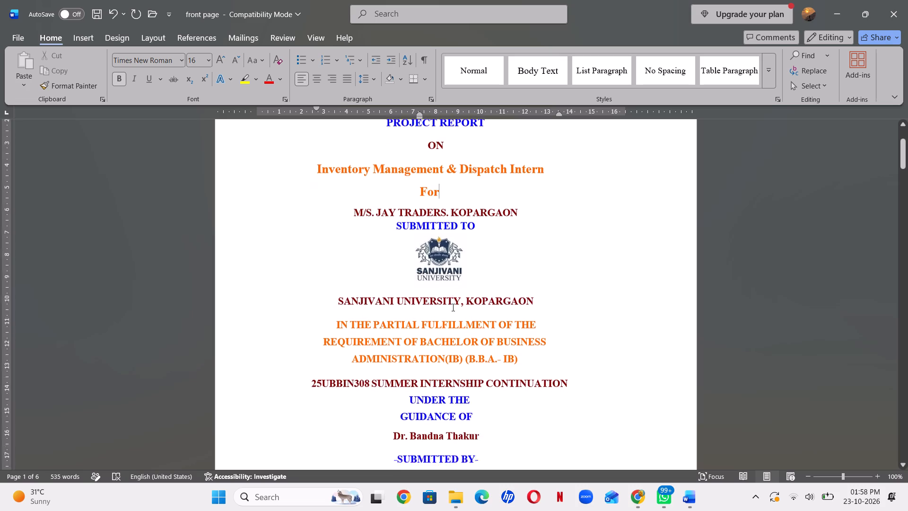
scroll(452, 307, down, 2)
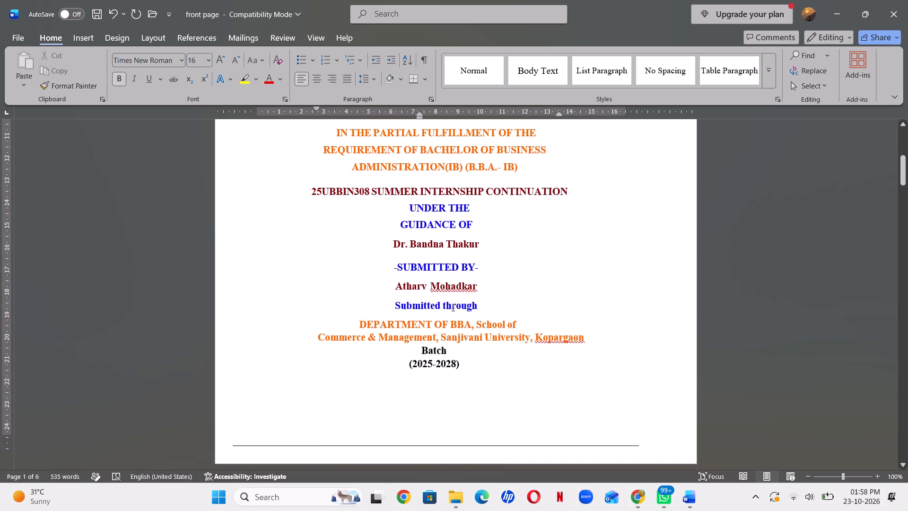
scroll(452, 307, down, 1)
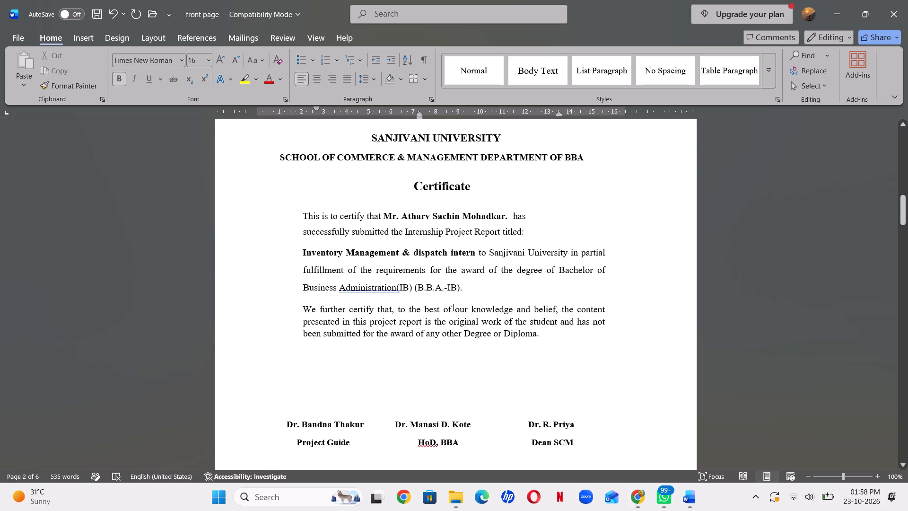
scroll(452, 307, up, 1)
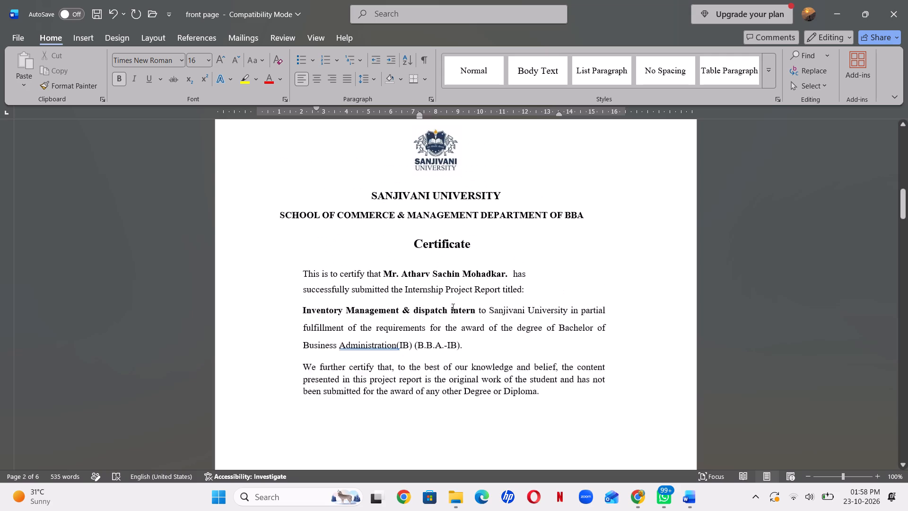
scroll(452, 307, up, 1)
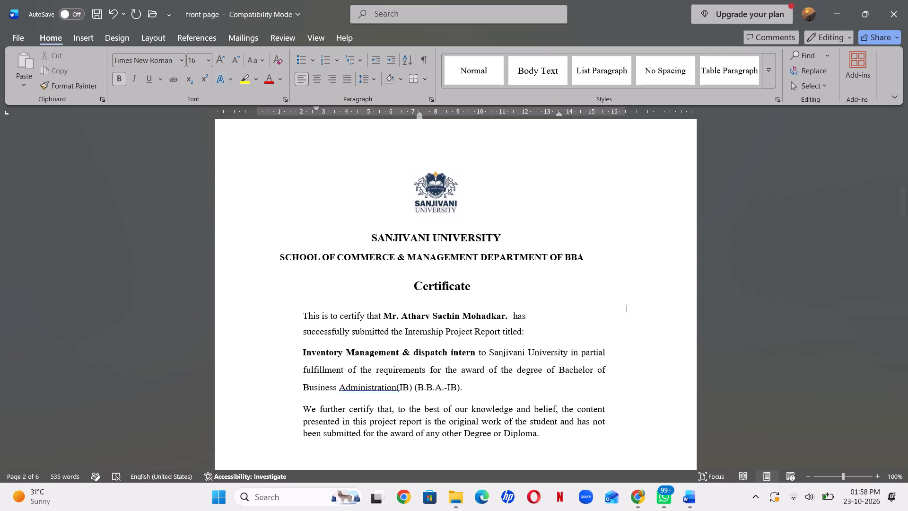
scroll(626, 308, down, 1)
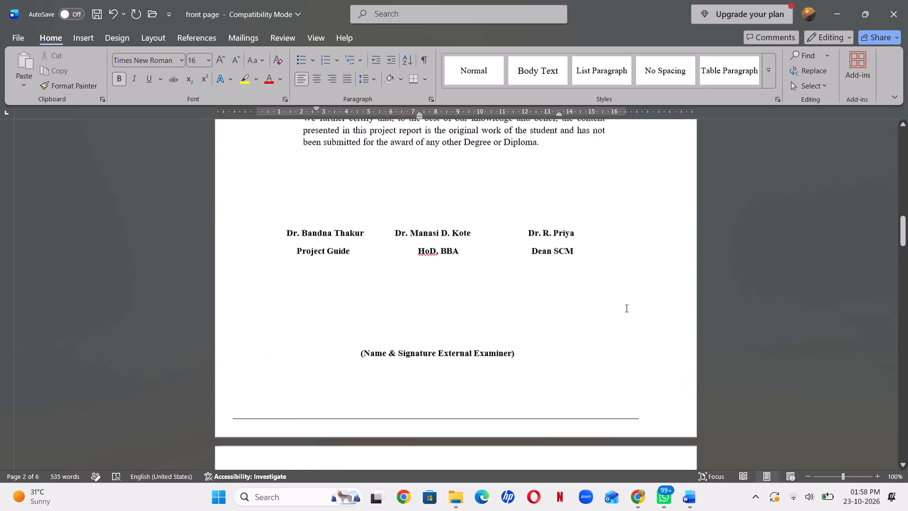
scroll(626, 308, down, 1)
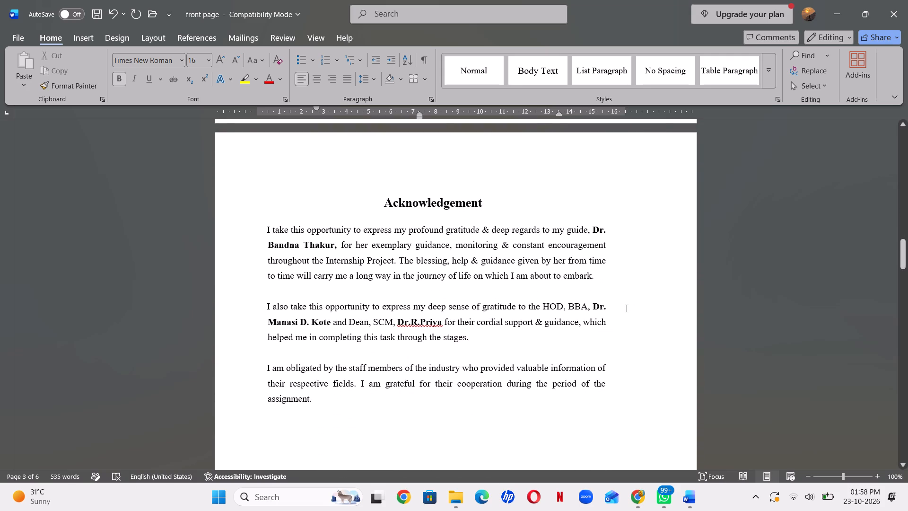
scroll(626, 308, down, 1)
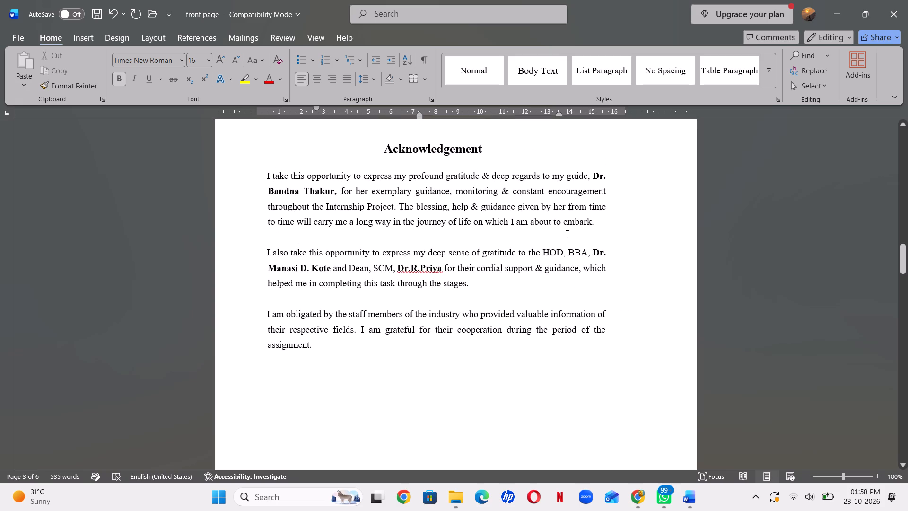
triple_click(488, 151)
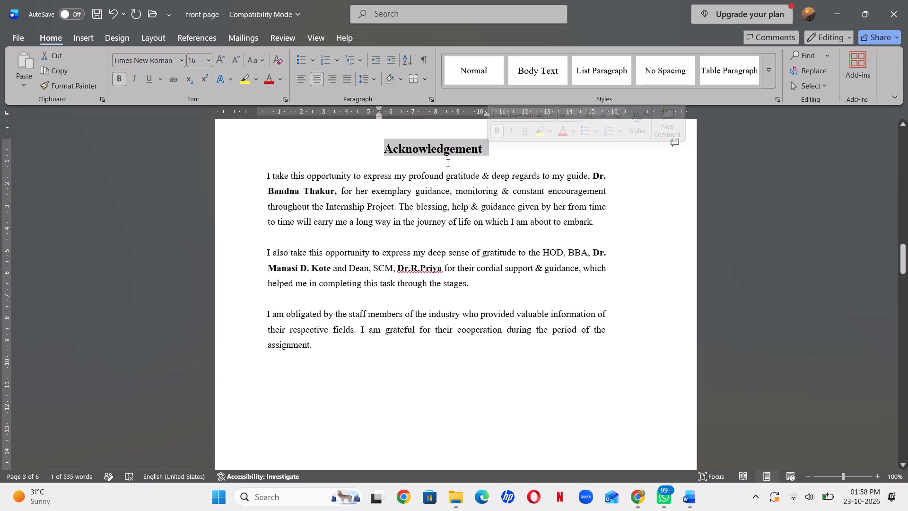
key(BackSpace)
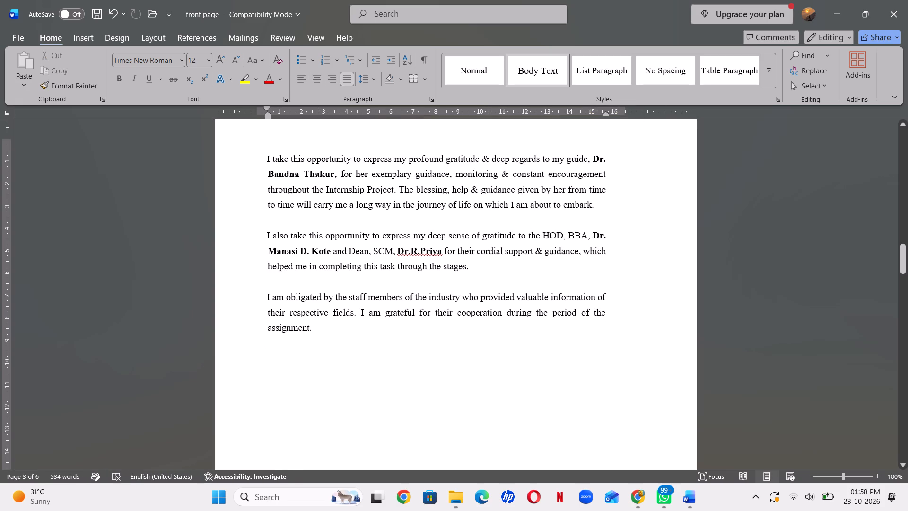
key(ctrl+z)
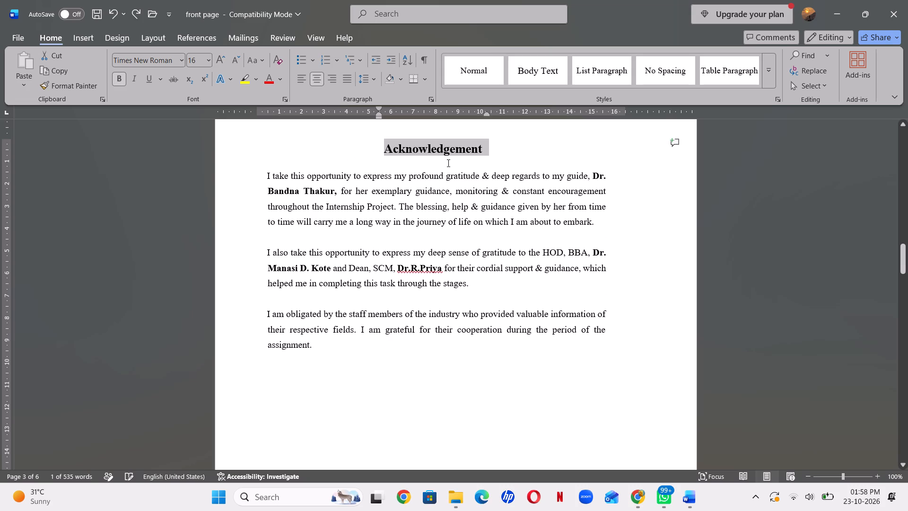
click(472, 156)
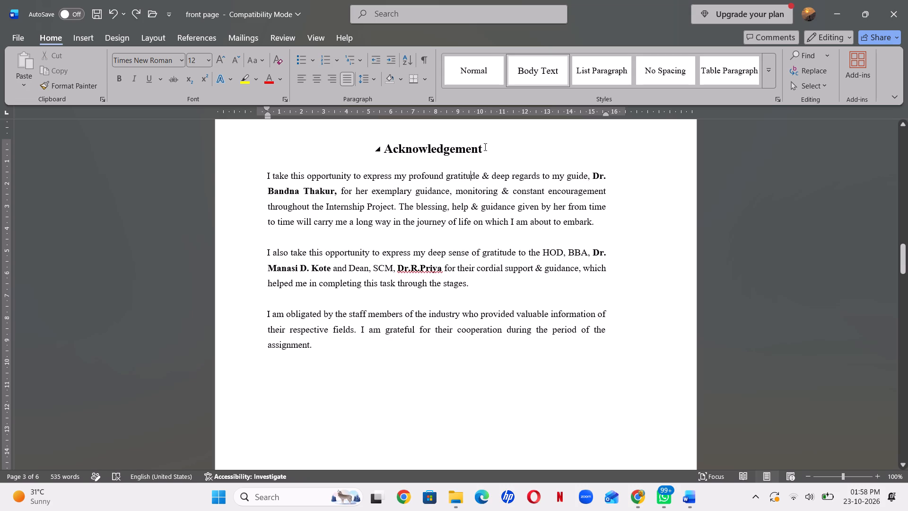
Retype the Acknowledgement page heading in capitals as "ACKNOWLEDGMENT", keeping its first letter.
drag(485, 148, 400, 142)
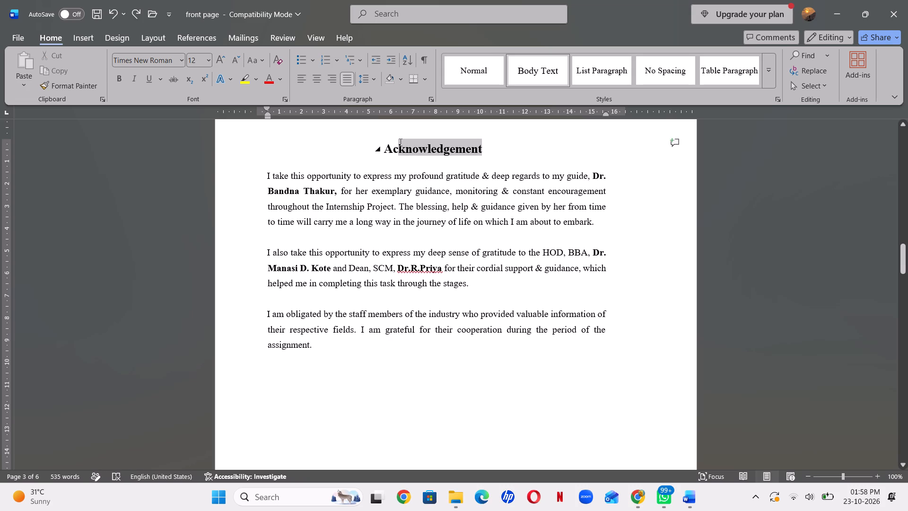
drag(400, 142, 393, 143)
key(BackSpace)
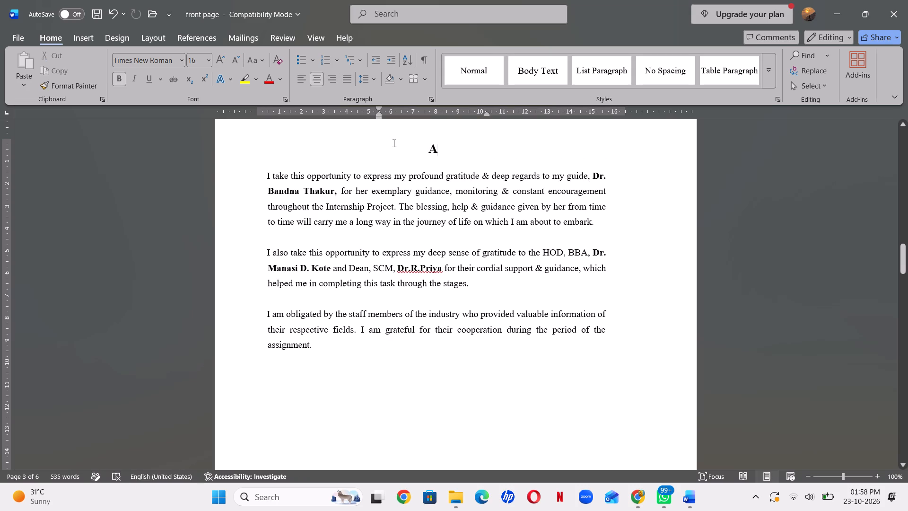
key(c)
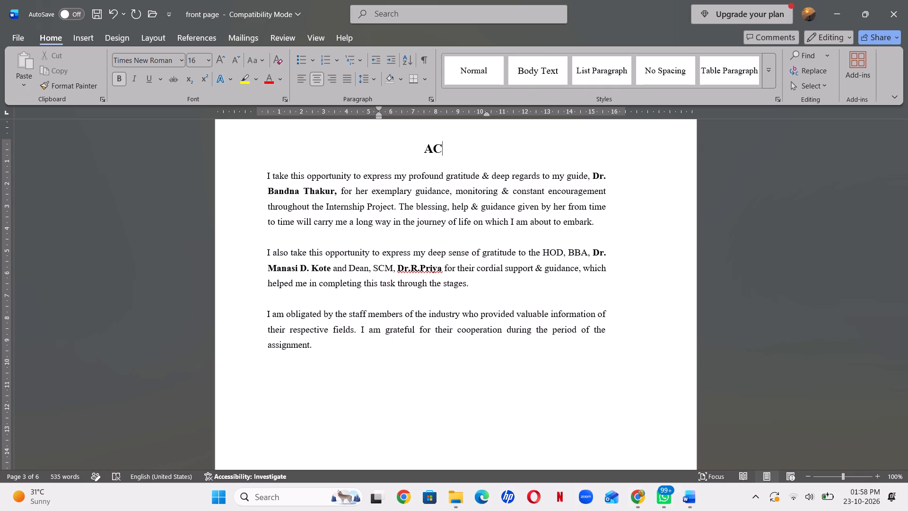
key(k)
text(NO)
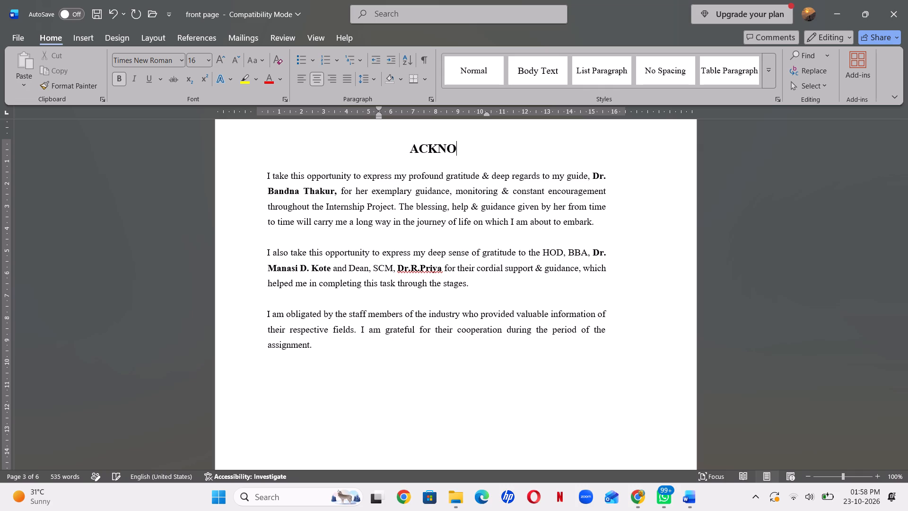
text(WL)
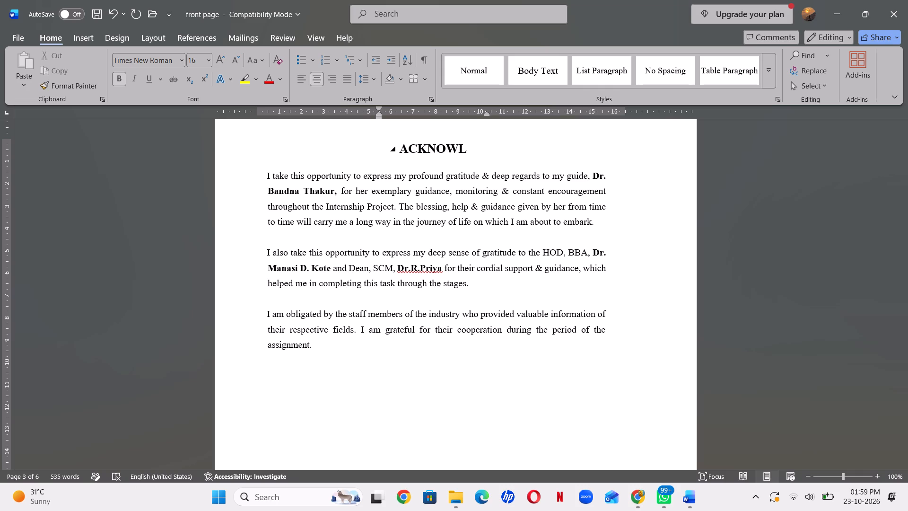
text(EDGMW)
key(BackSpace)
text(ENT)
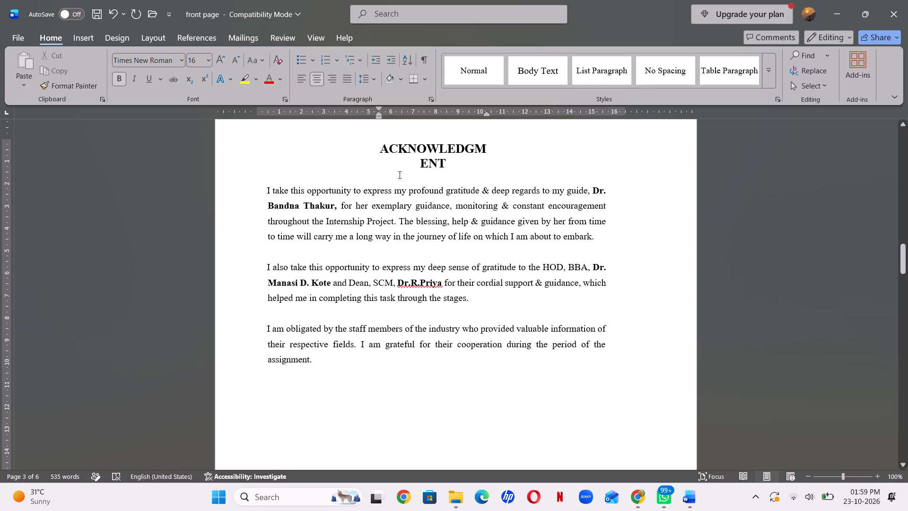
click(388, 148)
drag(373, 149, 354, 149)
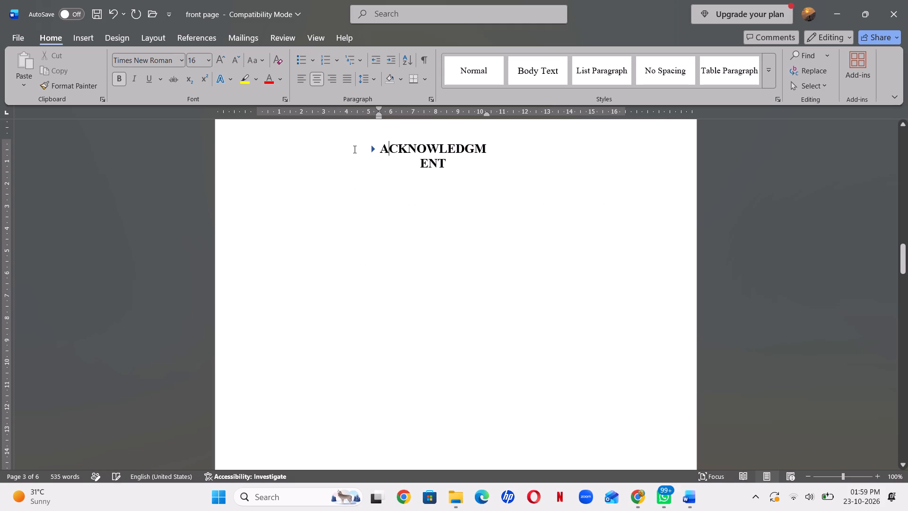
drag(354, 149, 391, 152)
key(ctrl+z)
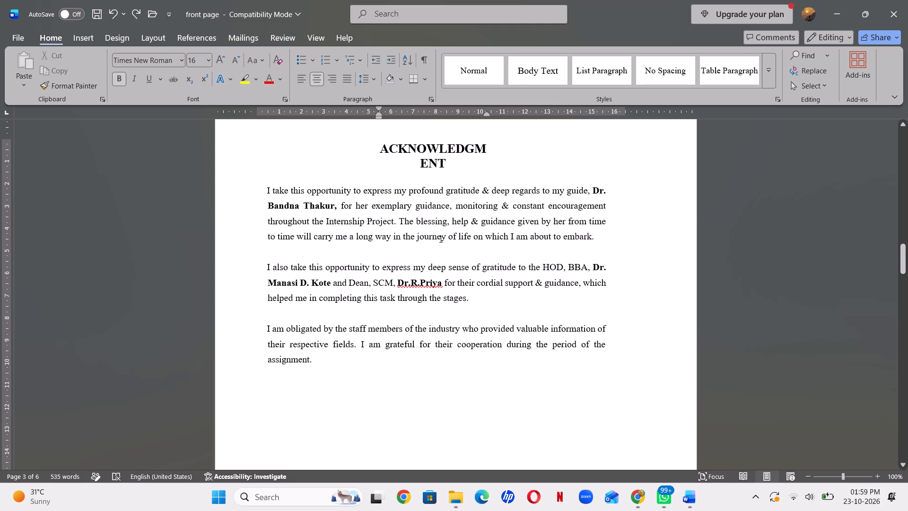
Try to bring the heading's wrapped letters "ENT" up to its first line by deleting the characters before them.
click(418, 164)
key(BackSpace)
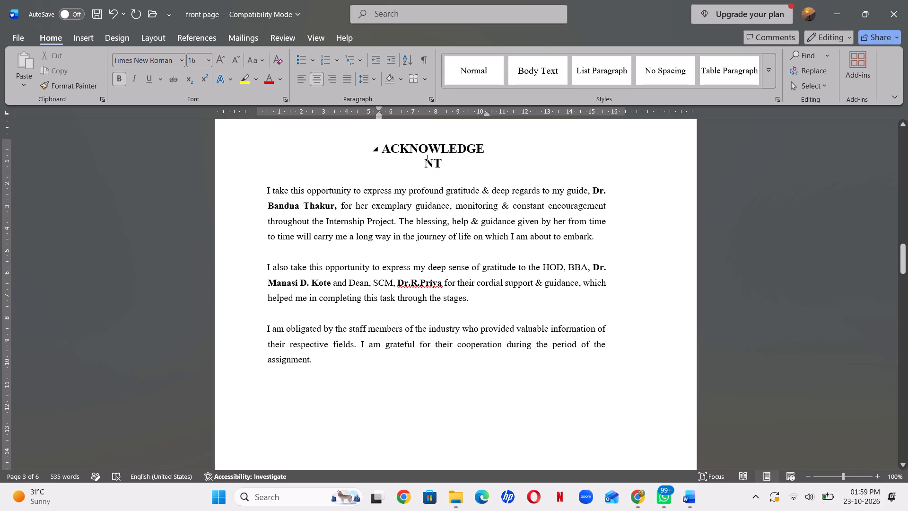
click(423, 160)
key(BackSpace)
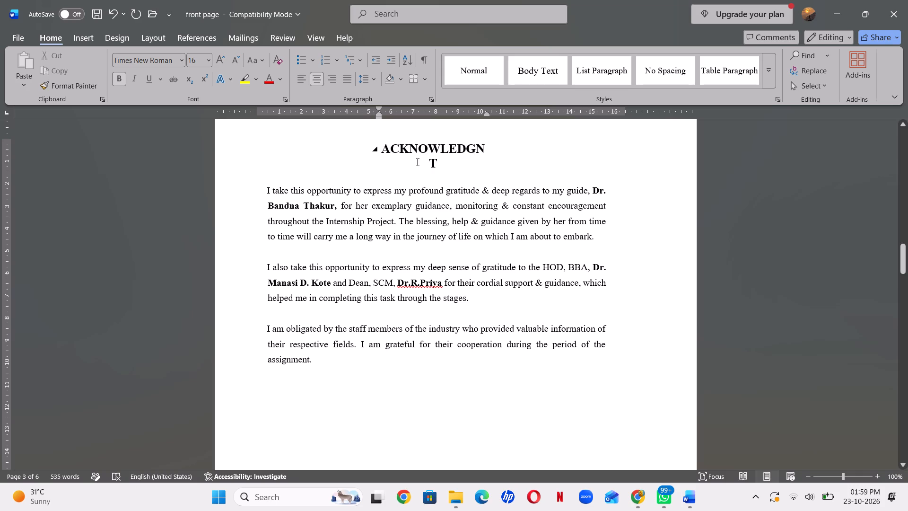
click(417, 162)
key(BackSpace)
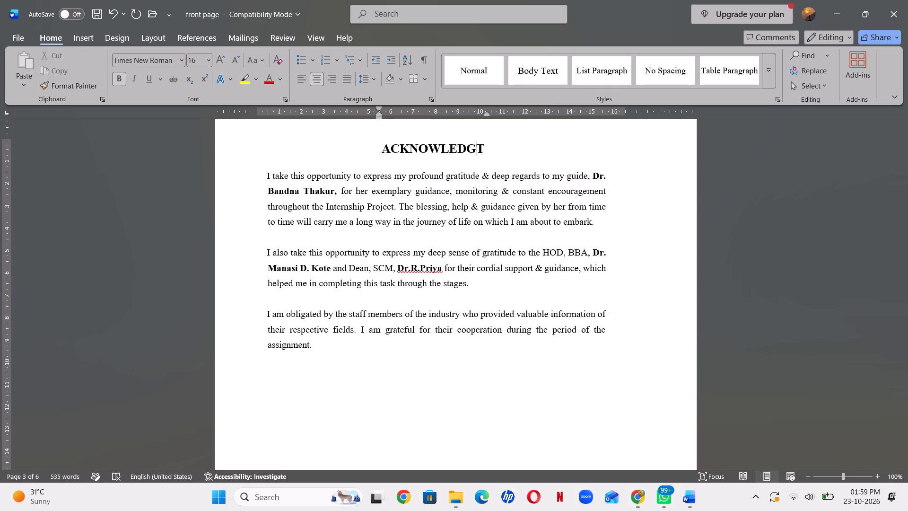
Delete all the text of the heading above the acknowledgement paragraphs.
click(502, 151)
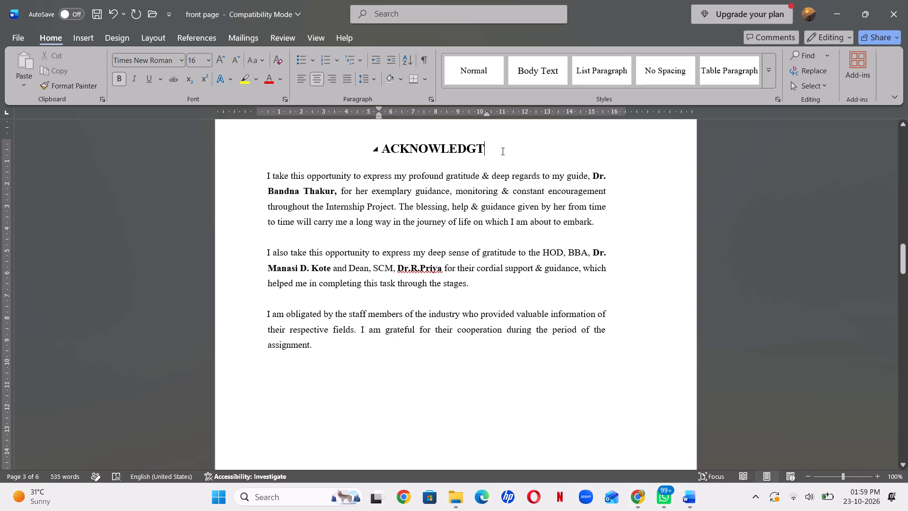
key(BackSpace)
key(BackSpace)
key(BackSpace)
key(BackSpace)
key(BackSpace)
key(BackSpace)
key(BackSpace)
key(BackSpace)
key(BackSpace)
key(BackSpace)
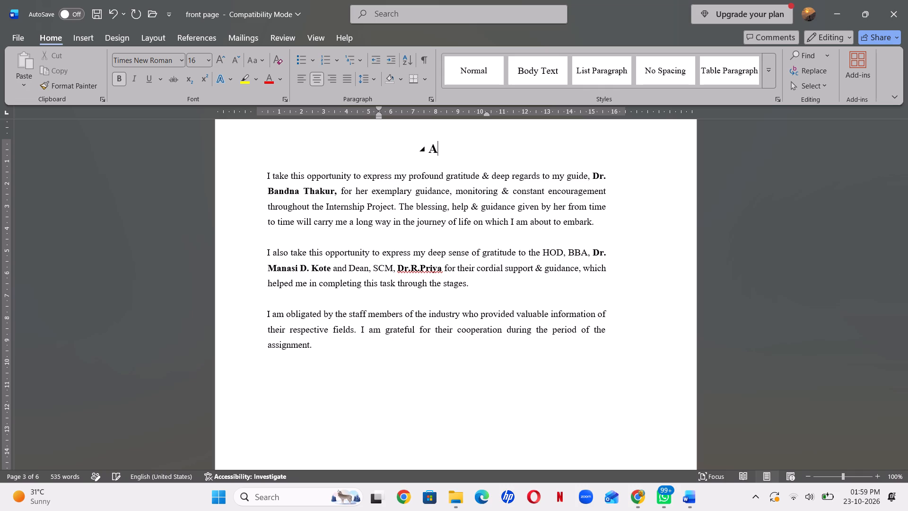
key(BackSpace)
Enter the Acknowledgement page heading in capitals as "ACKNOWLEDGENT".
scroll(502, 151, up, 1)
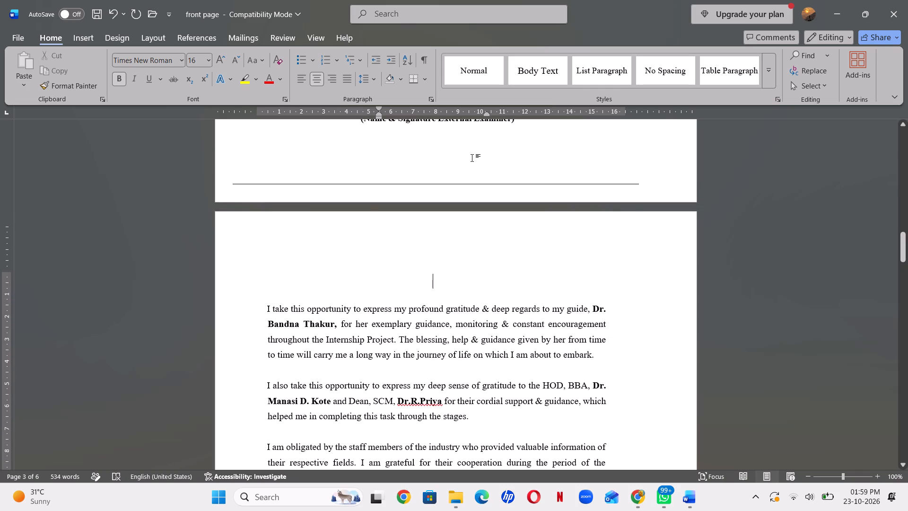
key(shift+a)
key(BackSpace)
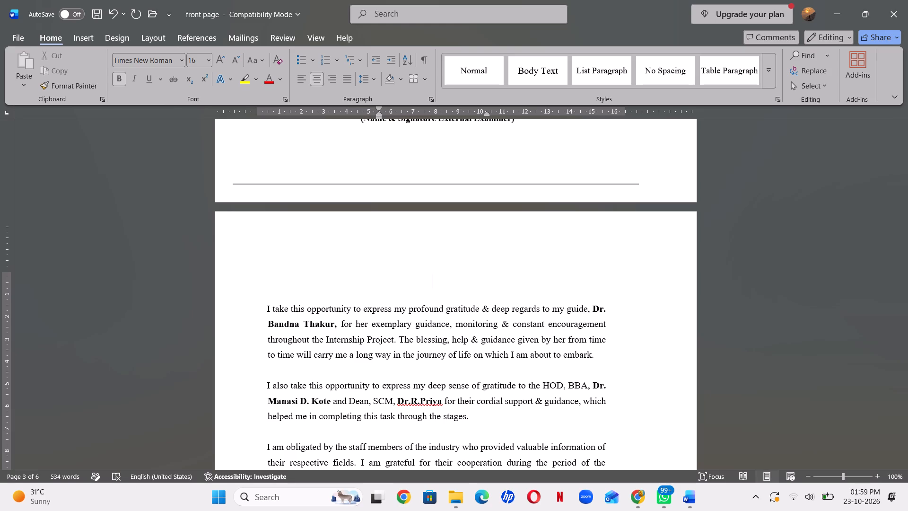
text(ACK)
text(NOW)
key(l)
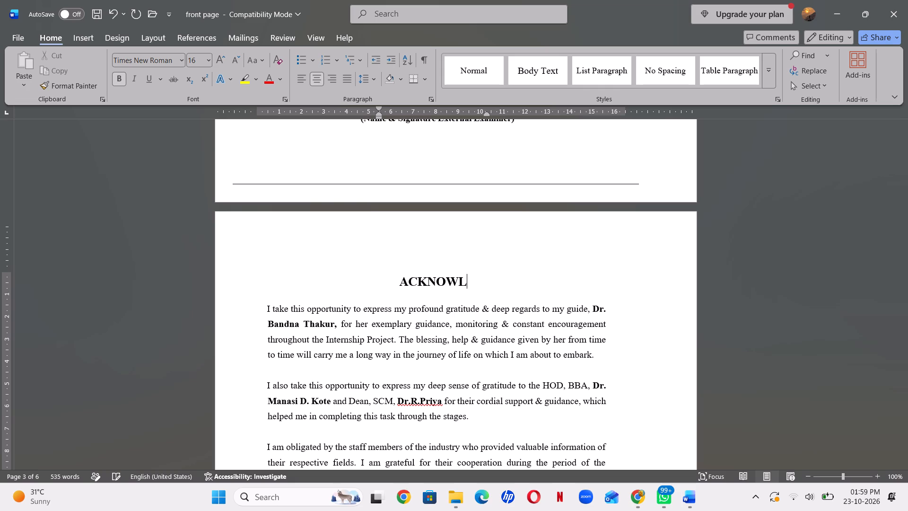
text(ED)
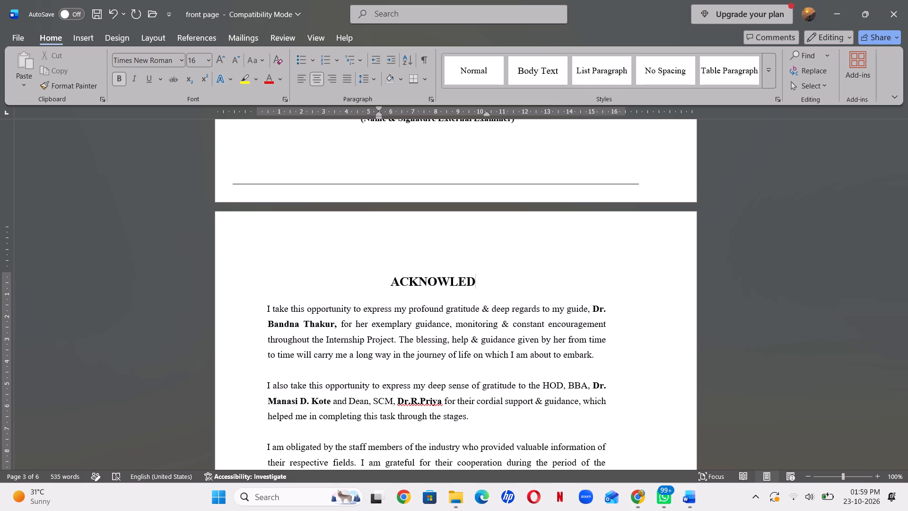
text(GEN)
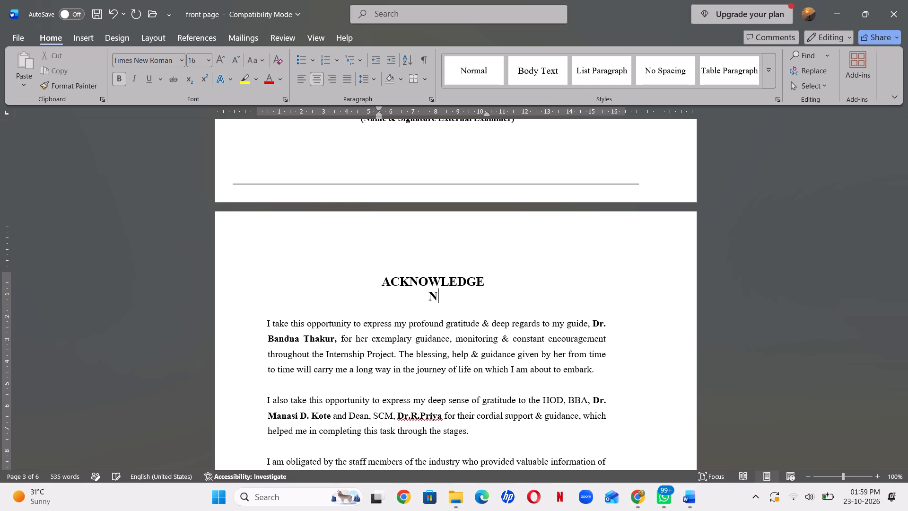
key(BackSpace)
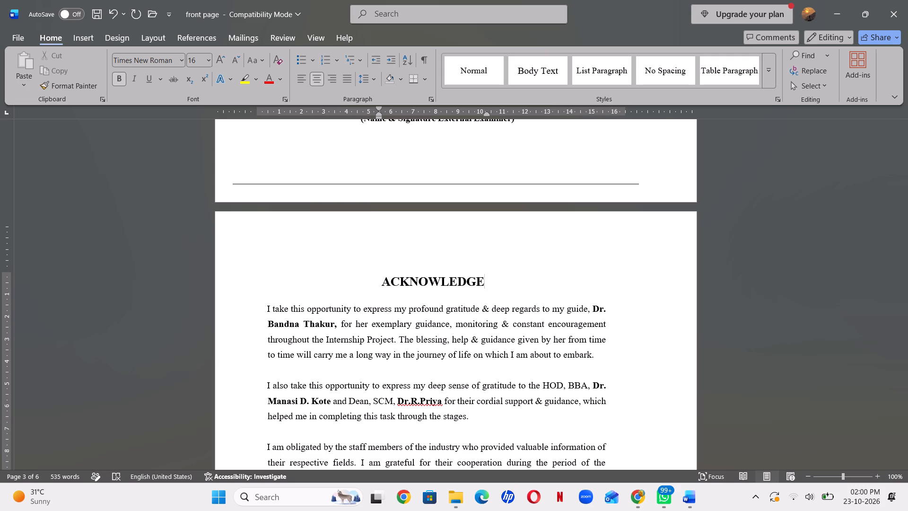
key(e)
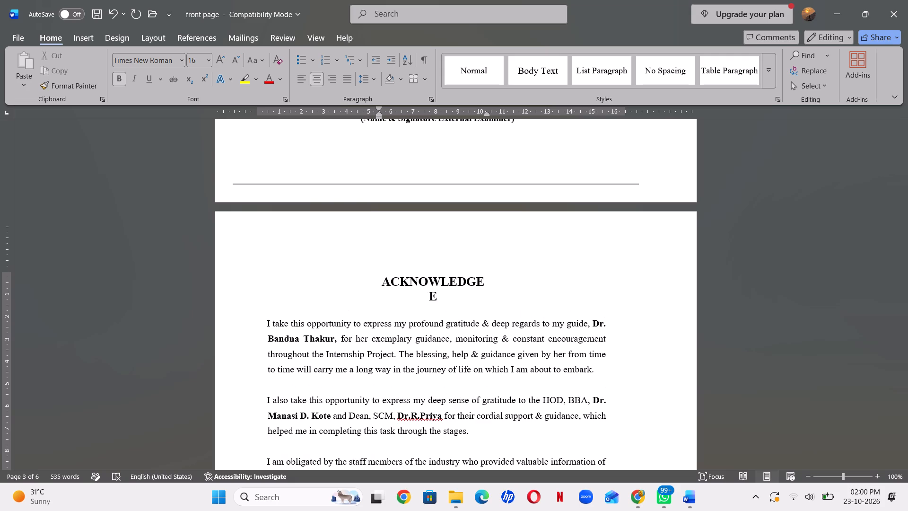
text(NT)
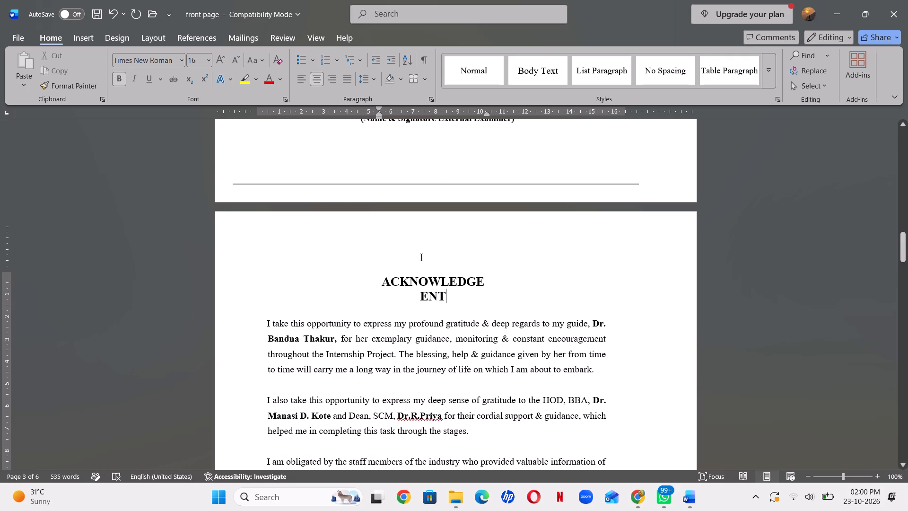
click(499, 280)
key(BackSpace)
Reduce the font size of the whole Acknowledgement page heading to 14.
click(463, 300)
drag(463, 300, 404, 278)
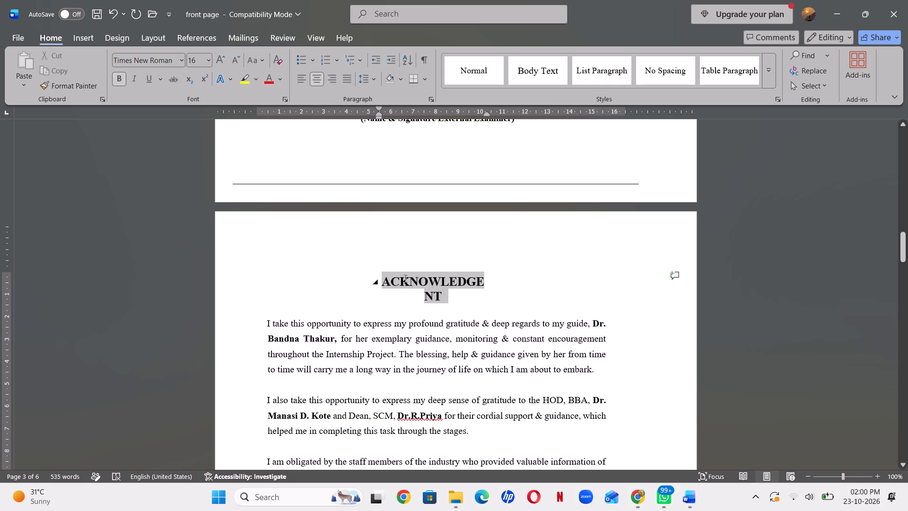
drag(404, 278, 398, 278)
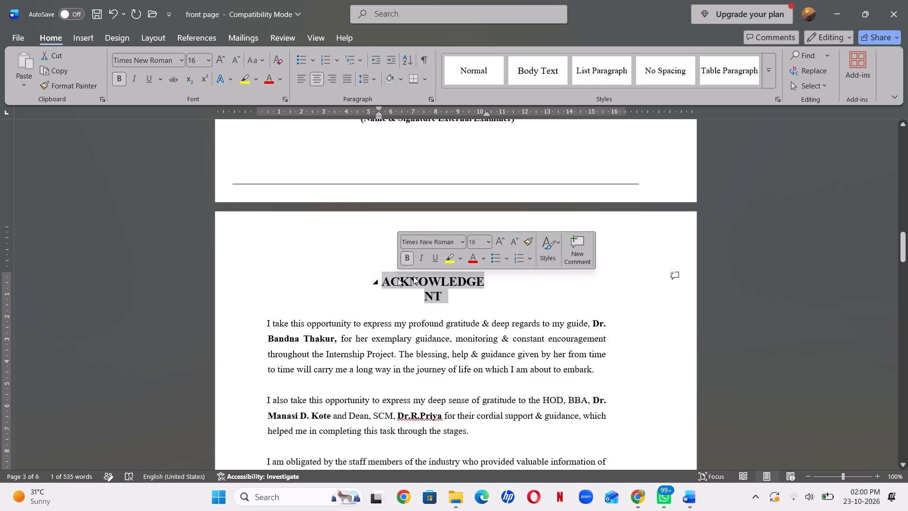
click(503, 239)
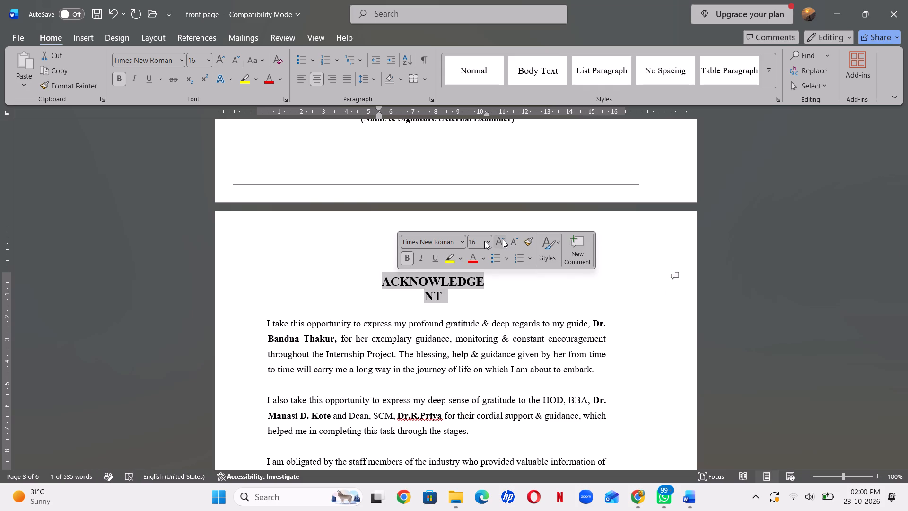
double_click(511, 239)
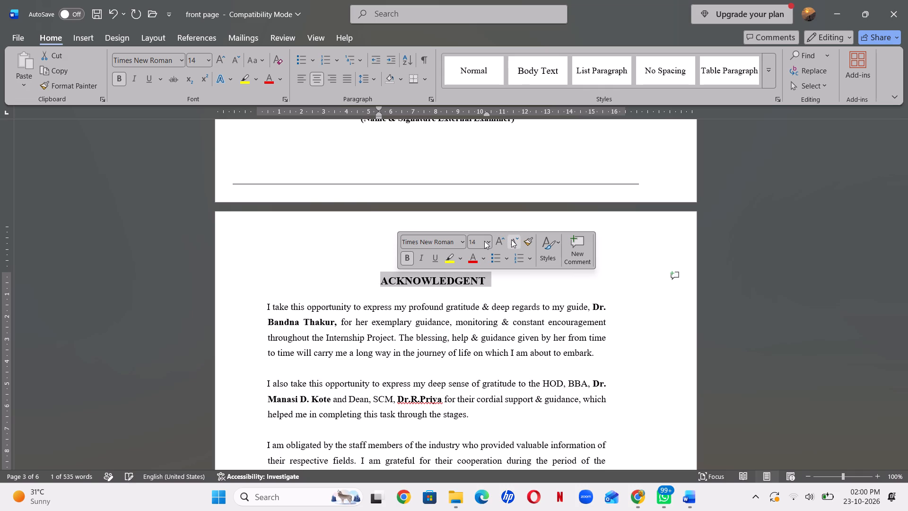
Retype the Acknowledgement page heading in capitals as "ACKNOWLEDGMENT", keeping its first letter.
click(498, 285)
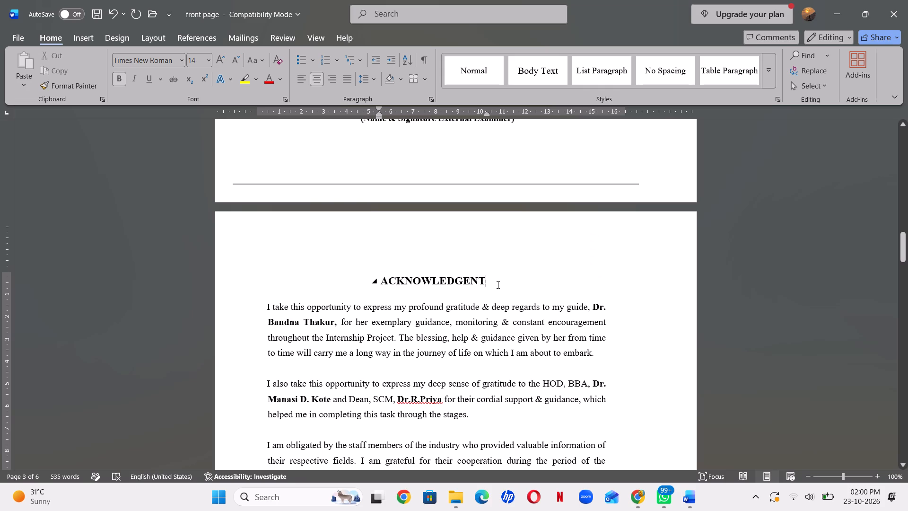
click(497, 284)
key(BackSpace)
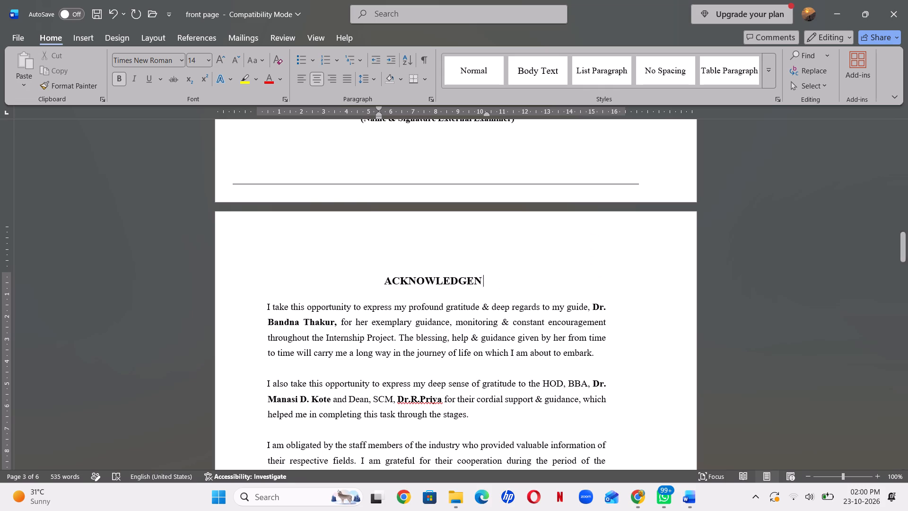
key(BackSpace)
key(BackSpace)
key(BackSpace)
key(BackSpace)
key(BackSpace)
key(BackSpace)
key(BackSpace)
key(BackSpace)
key(BackSpace)
key(BackSpace)
key(BackSpace)
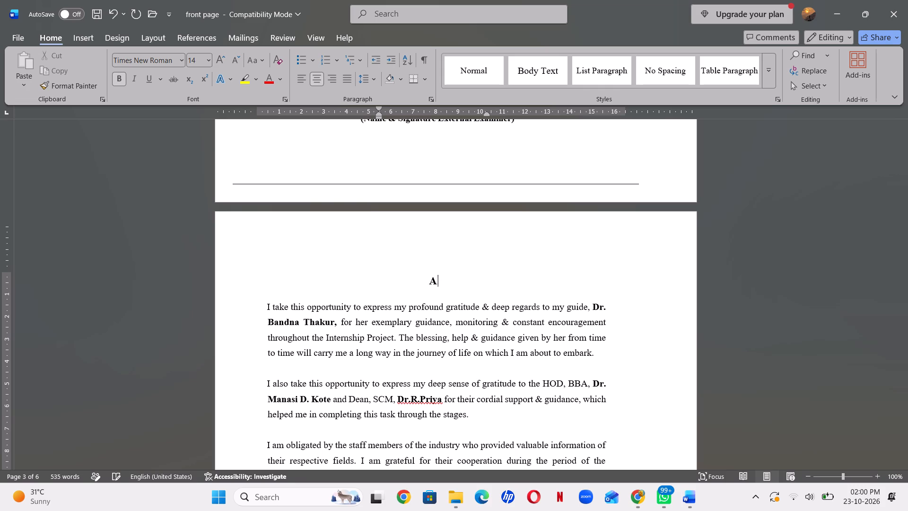
key(c)
text(KN)
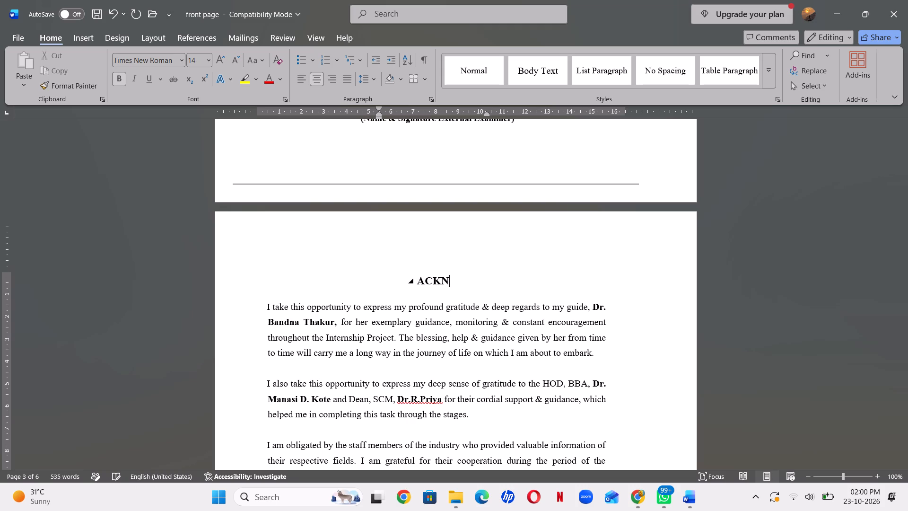
text(OWL)
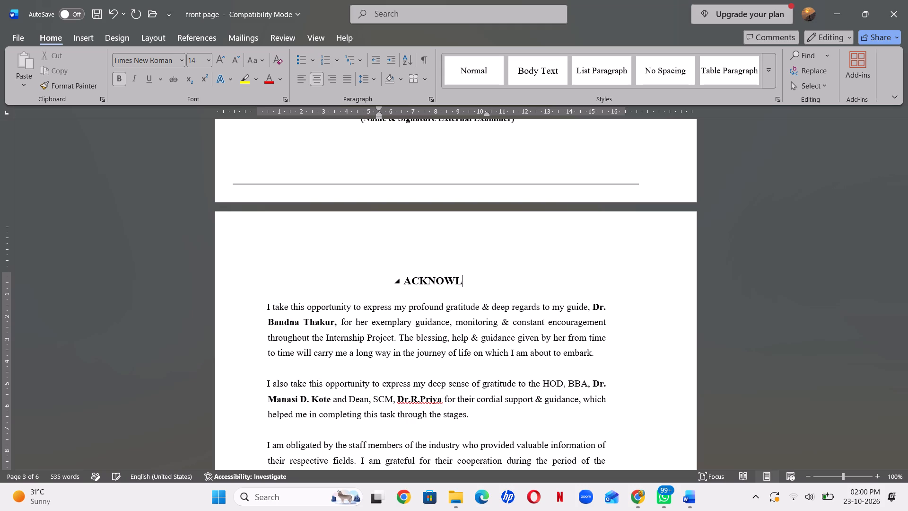
text(ED)
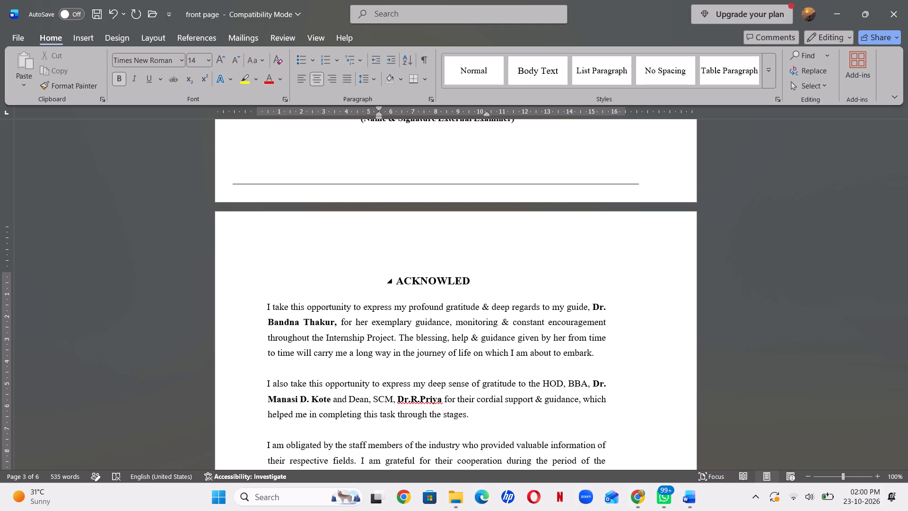
text(GM)
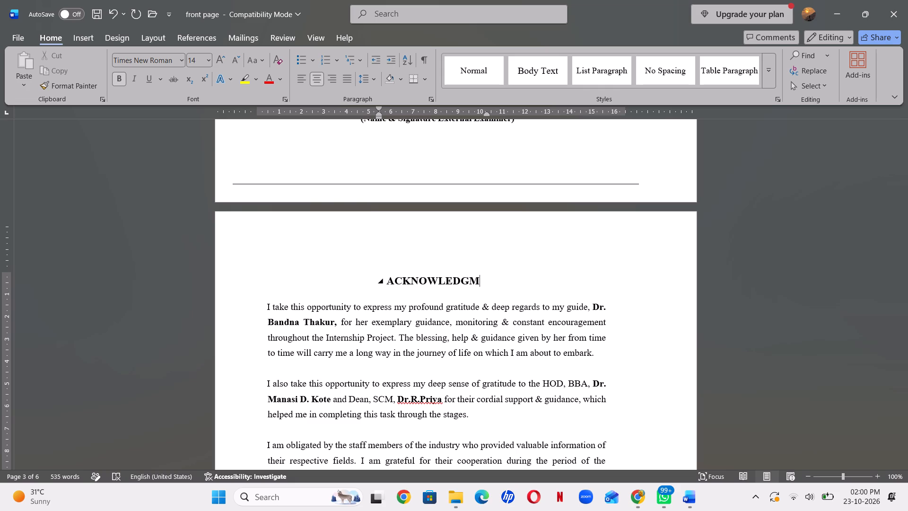
text(ENT)
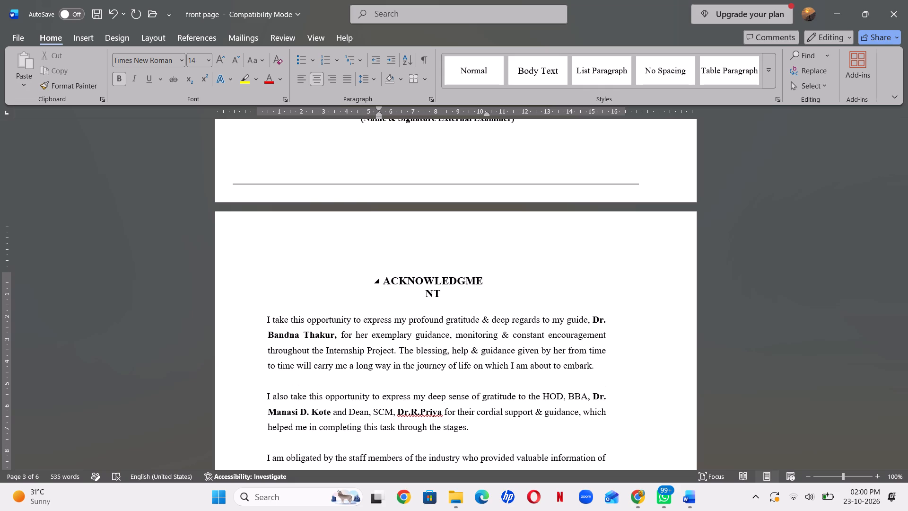
Reduce the font size of the whole "ACKNOWLEDGMENT" heading to 12.
drag(446, 307, 411, 267)
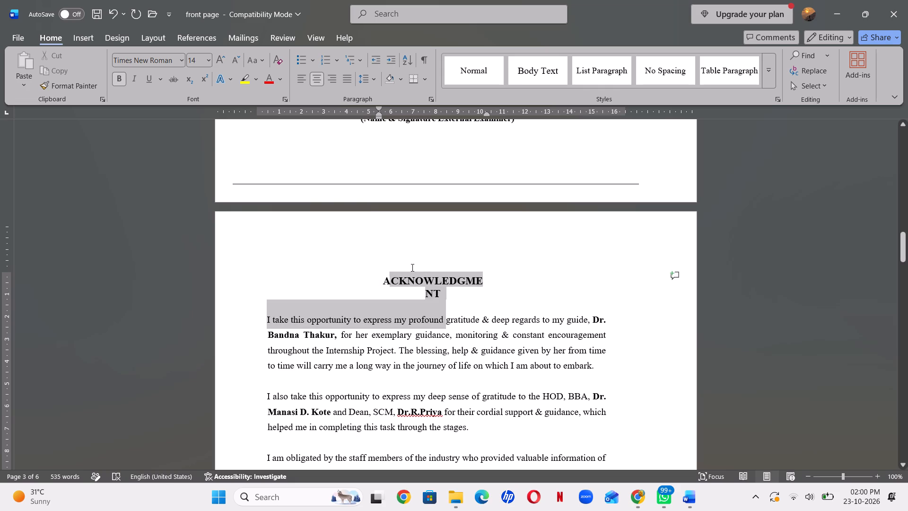
drag(411, 267, 402, 280)
drag(463, 290, 455, 291)
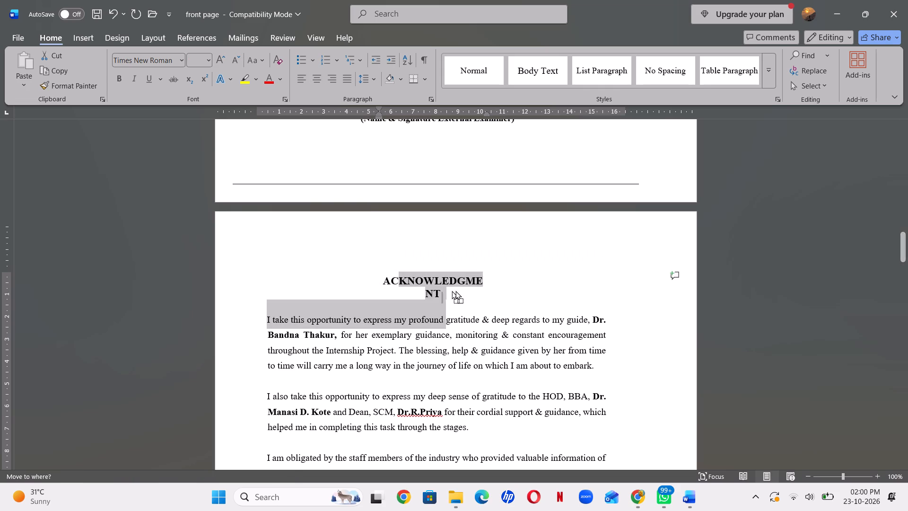
drag(455, 291, 451, 291)
click(451, 291)
drag(440, 295, 403, 283)
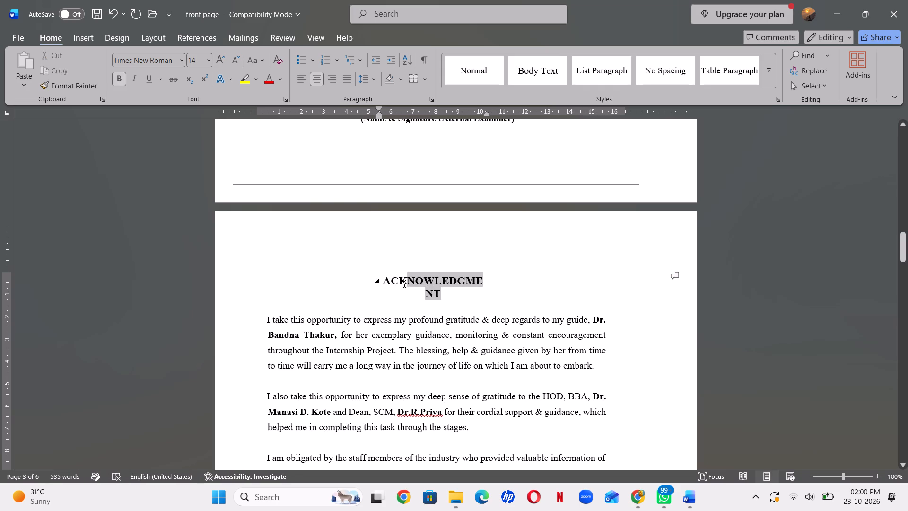
drag(403, 283, 386, 282)
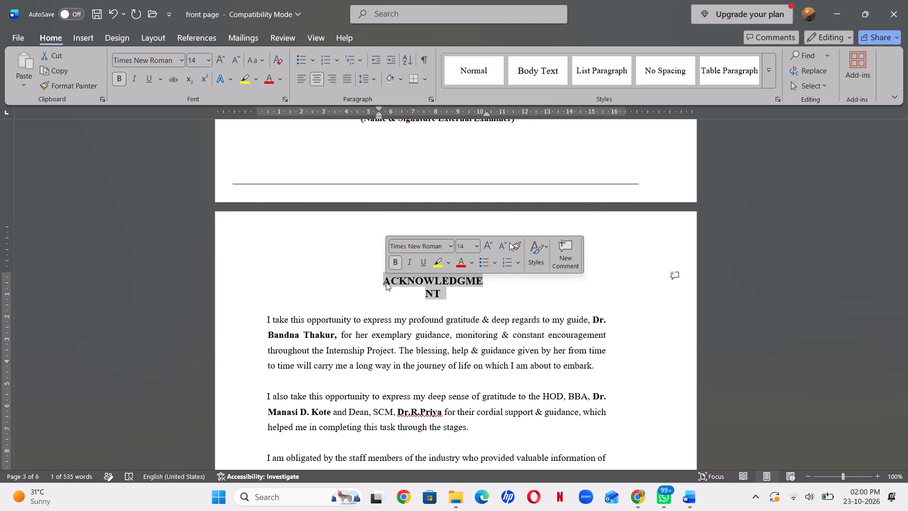
click(505, 243)
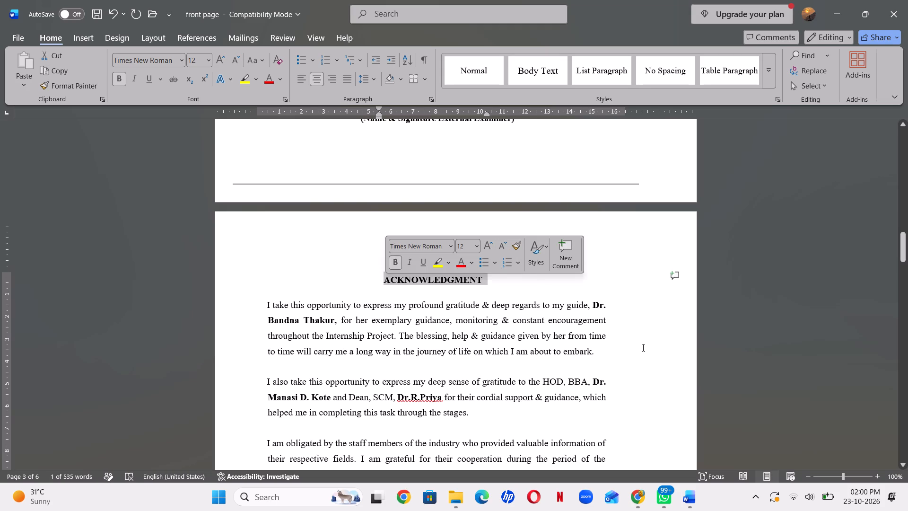
click(644, 348)
Retype the Declaration page heading in capitals as "DECLARATION", keeping its first letter.
scroll(644, 348, down, 1)
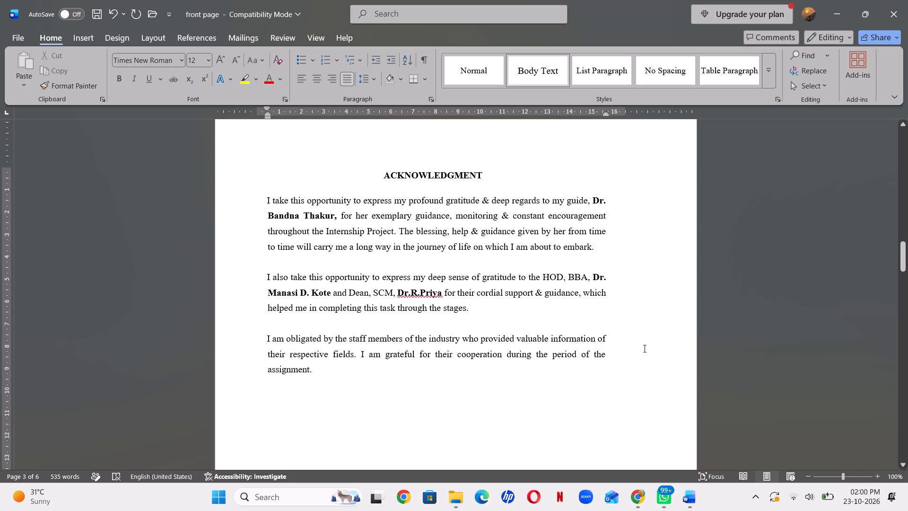
scroll(644, 348, up, 1)
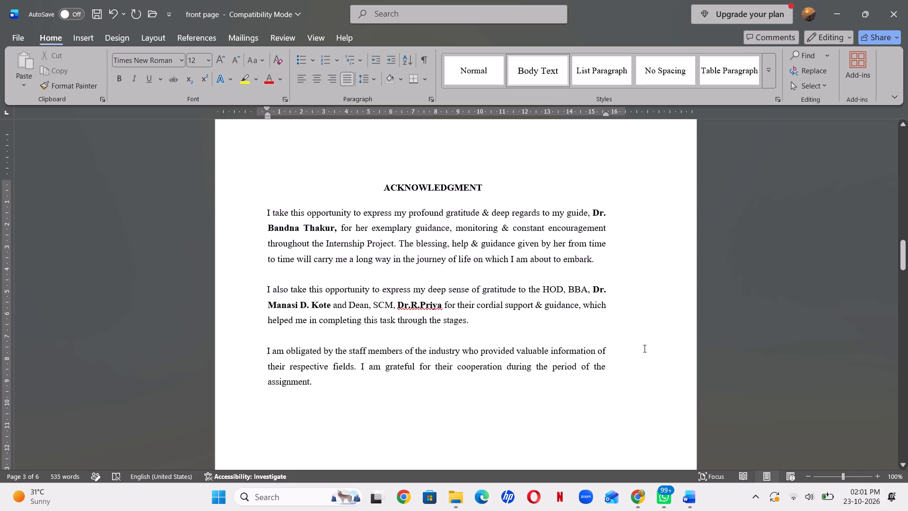
scroll(644, 348, down, 1)
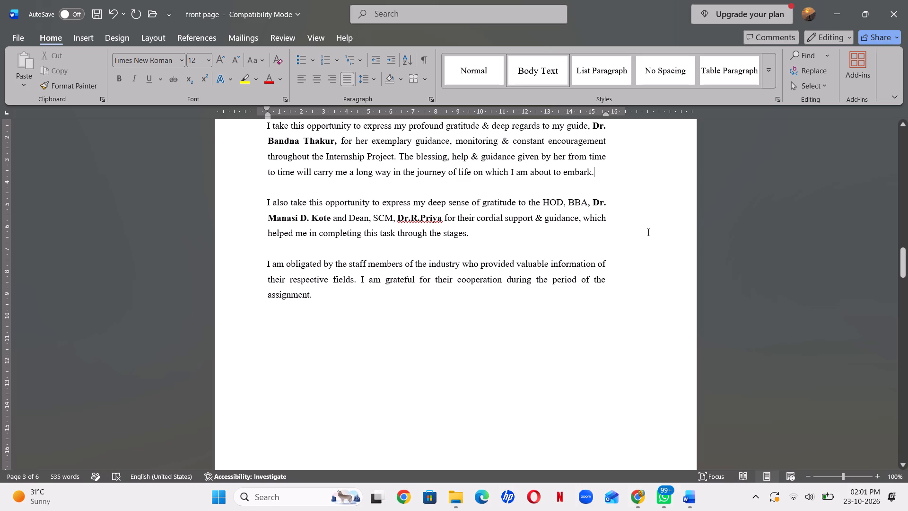
scroll(647, 232, down, 3)
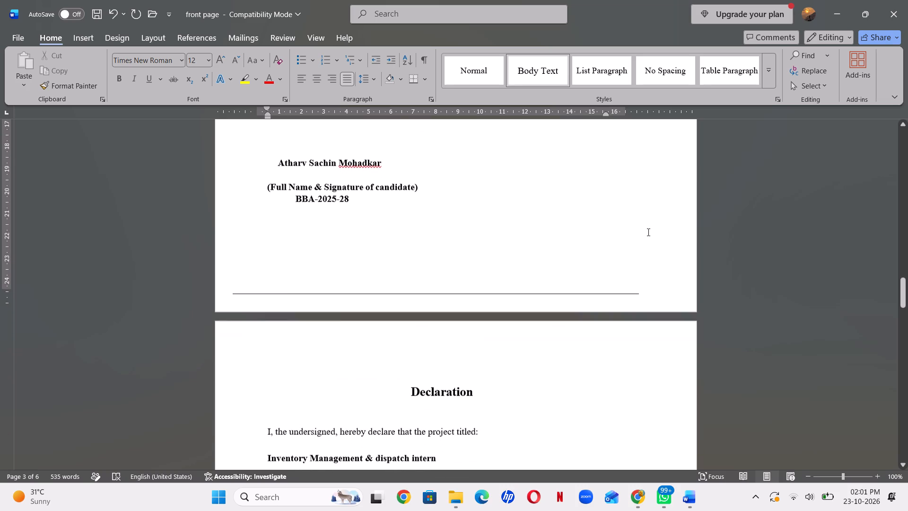
scroll(647, 232, down, 1)
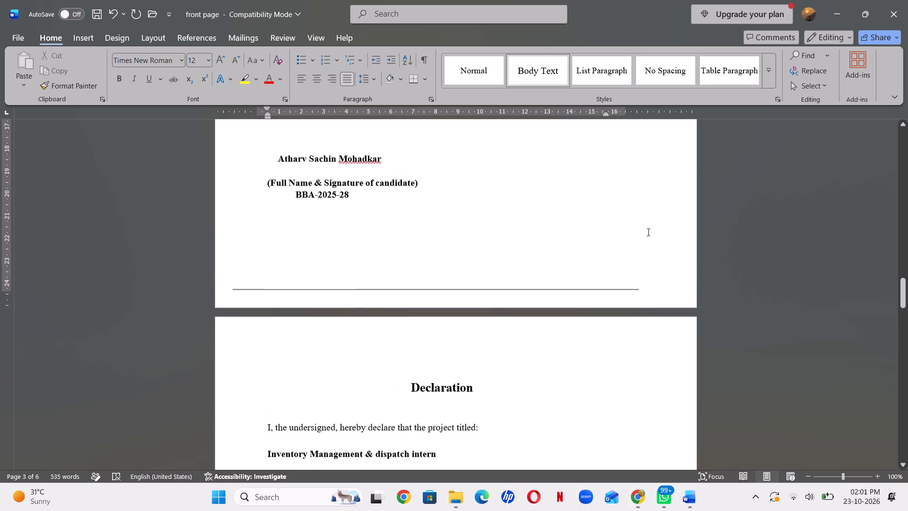
scroll(647, 232, down, 1)
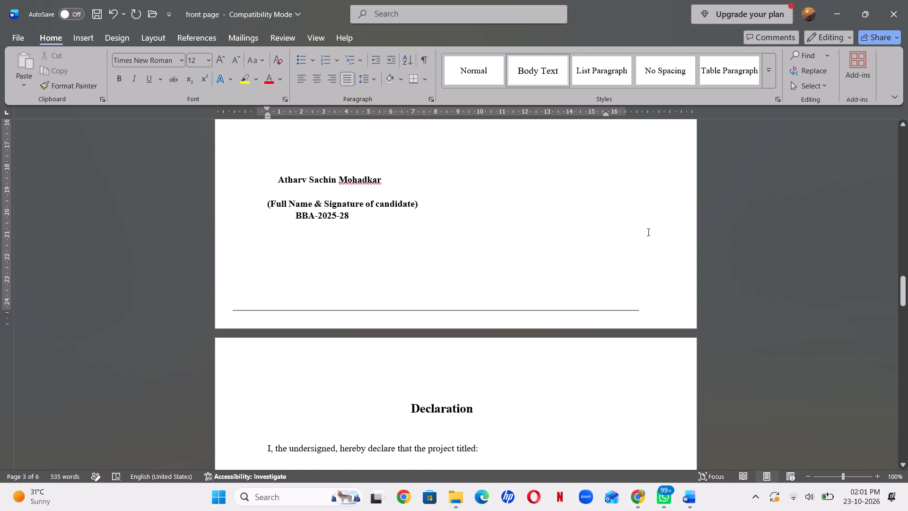
scroll(647, 232, down, 1)
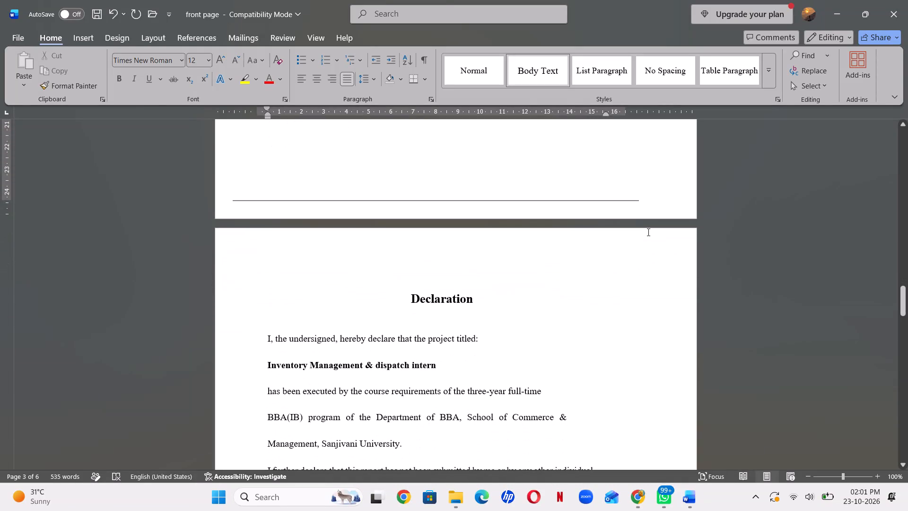
scroll(647, 232, down, 1)
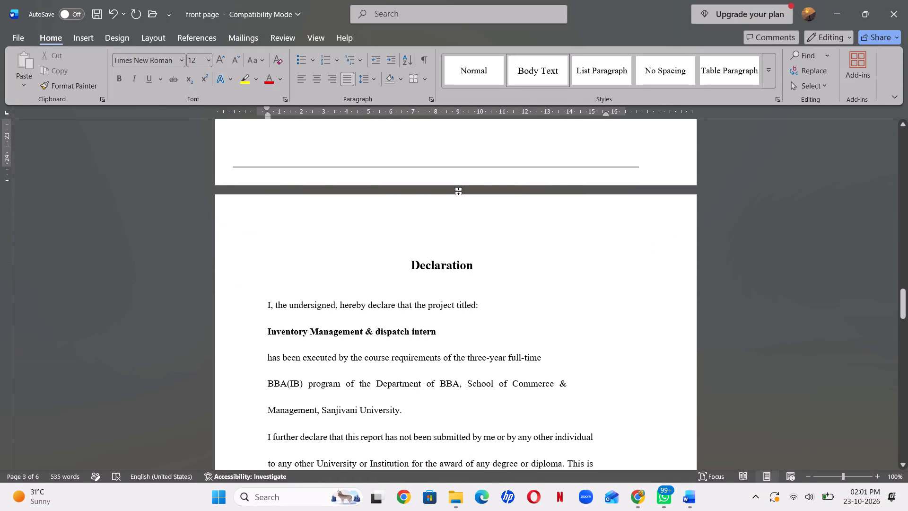
click(488, 269)
key(BackSpace)
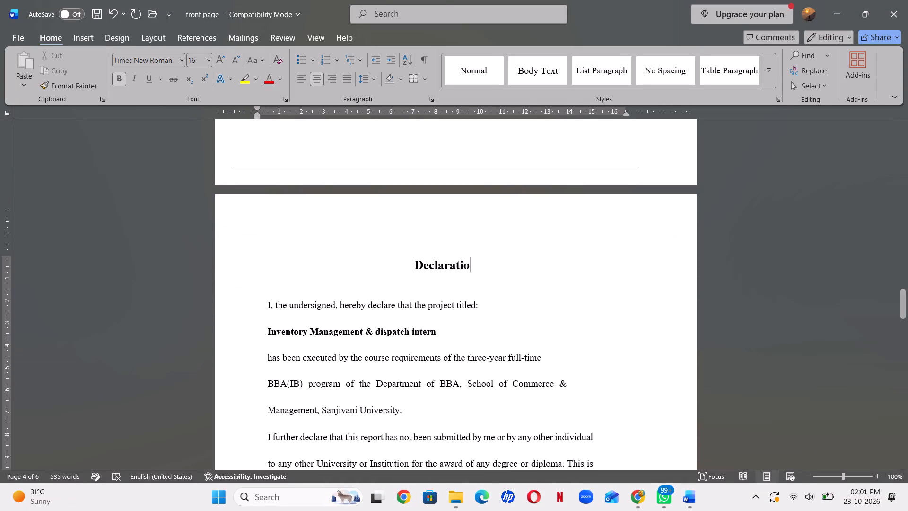
key(BackSpace)
key(BackSpace)
key(BackSpace)
key(BackSpace)
key(BackSpace)
key(BackSpace)
key(BackSpace)
key(BackSpace)
key(BackSpace)
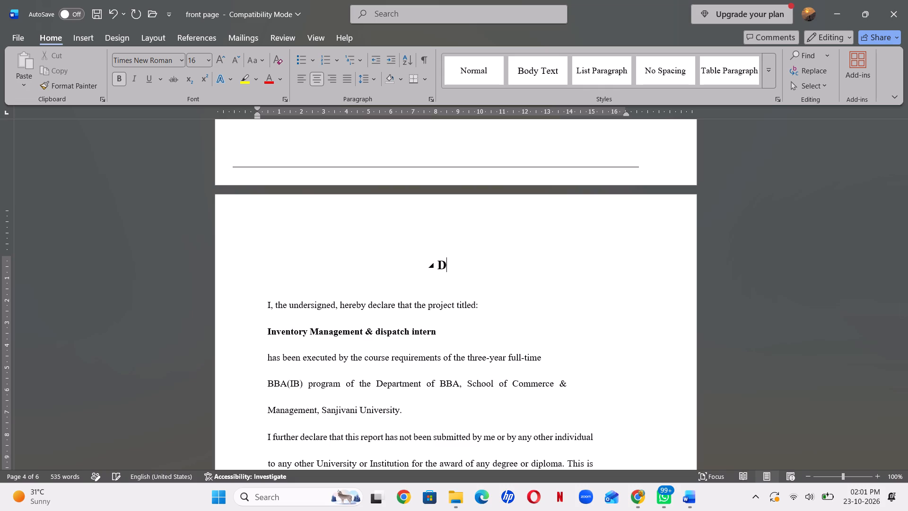
text(ECL)
text(AR)
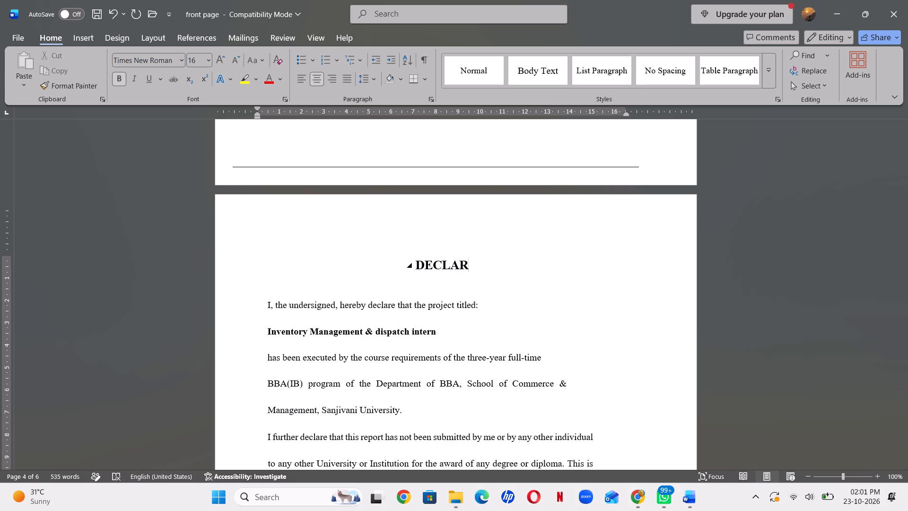
text(AT)
text(ION)
Review the rest of the declaration page and the index table on the pages after it.
scroll(544, 325, down, 1)
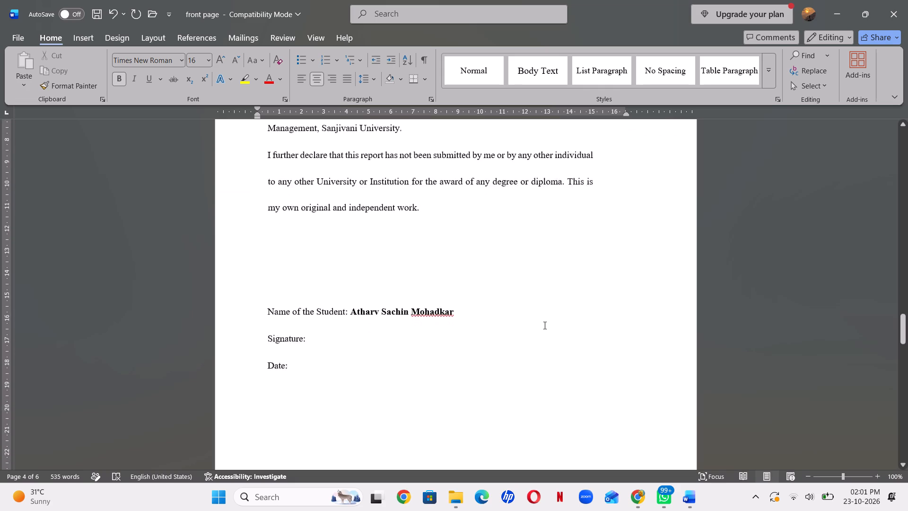
scroll(544, 325, down, 1)
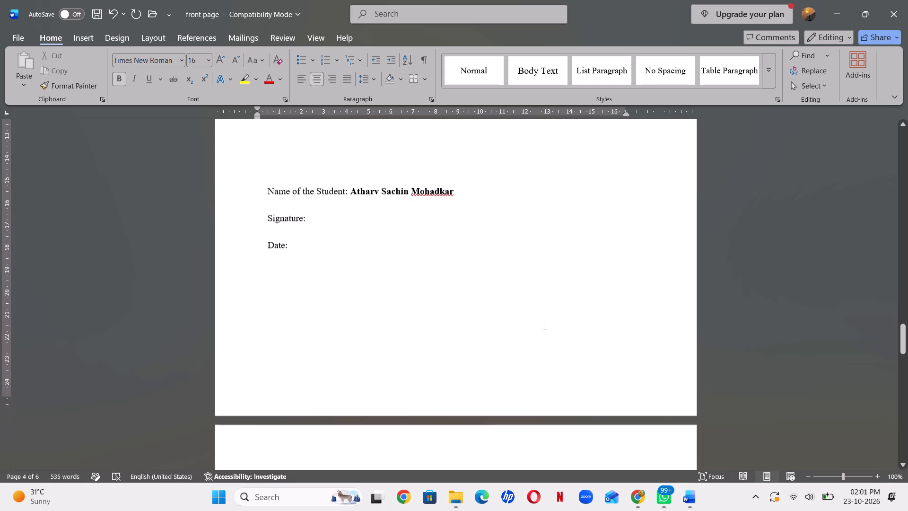
scroll(544, 325, down, 2)
scroll(479, 321, down, 1)
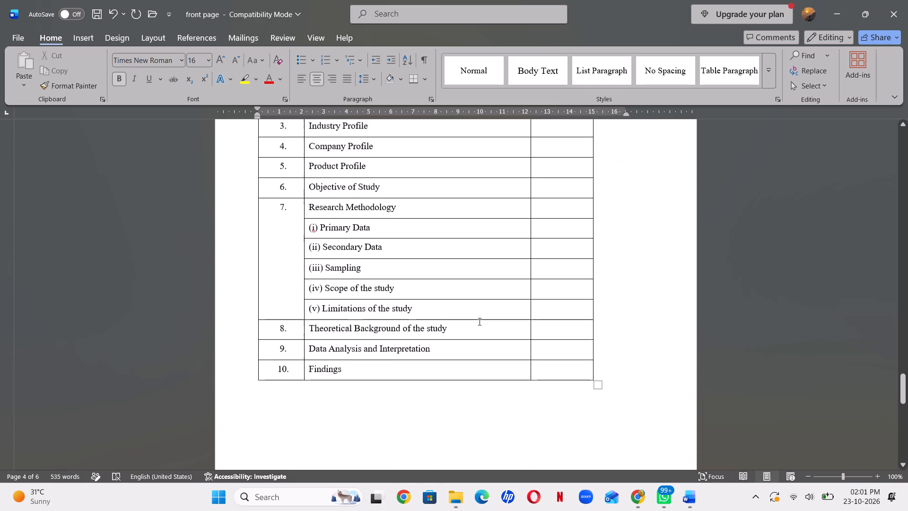
scroll(479, 321, down, 2)
scroll(479, 321, up, 1)
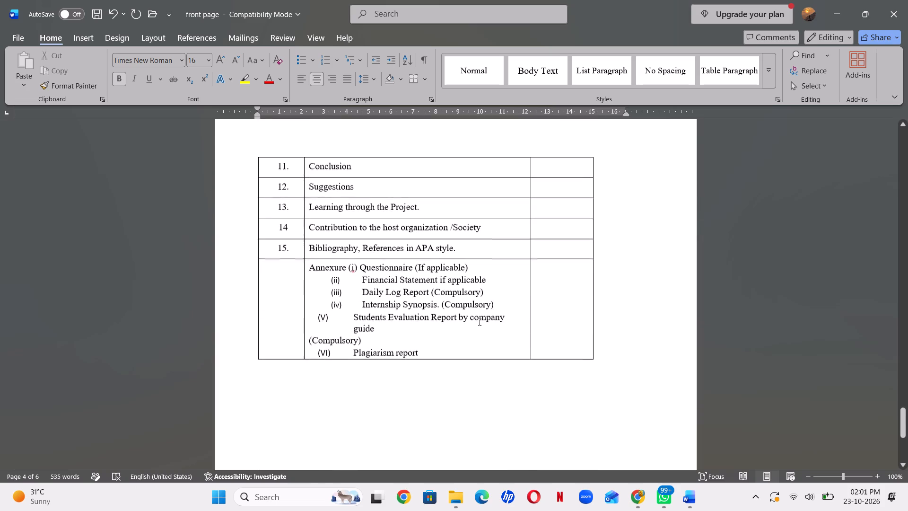
scroll(479, 321, up, 1)
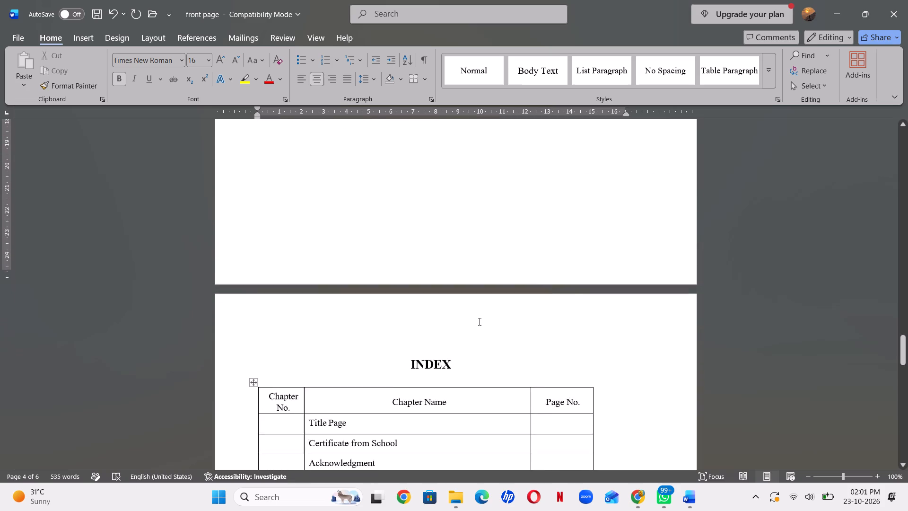
Compare the layout of the Acknowledgement page with the heading and body text of the Declaration page.
scroll(479, 321, up, 2)
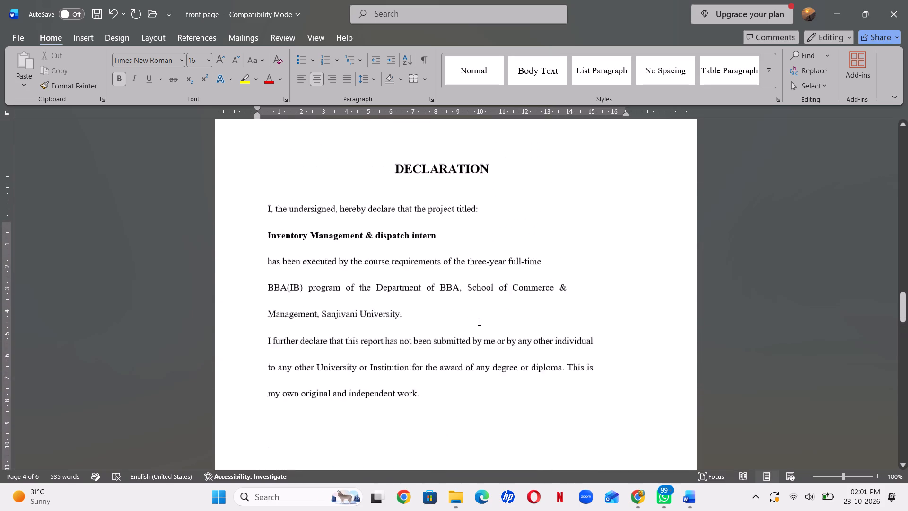
scroll(479, 321, up, 1)
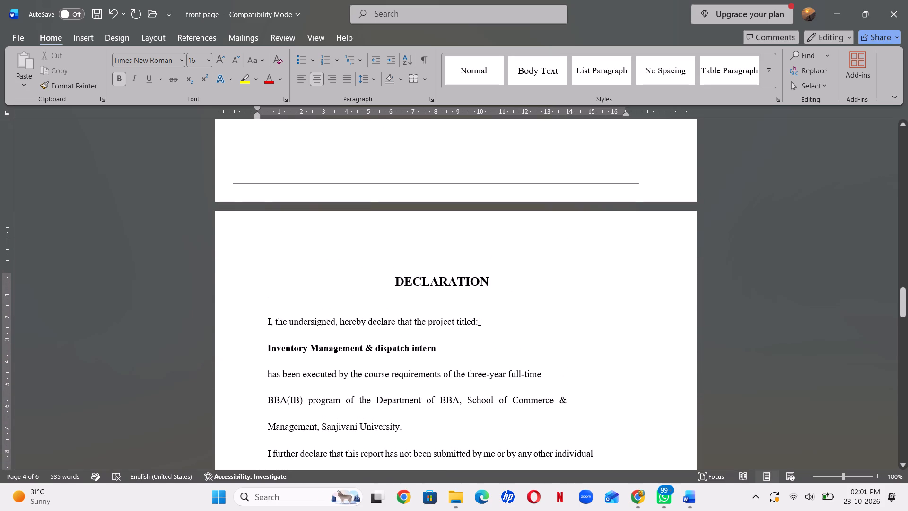
scroll(479, 321, down, 1)
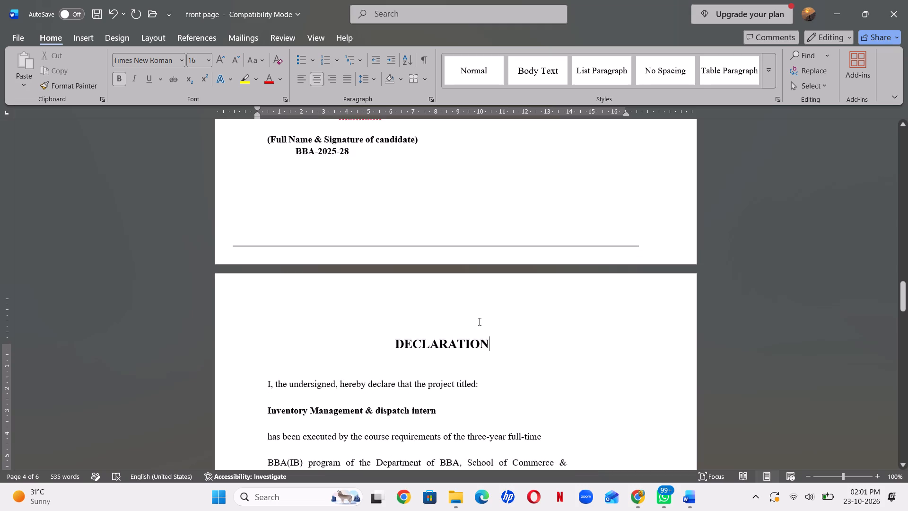
scroll(479, 321, up, 1)
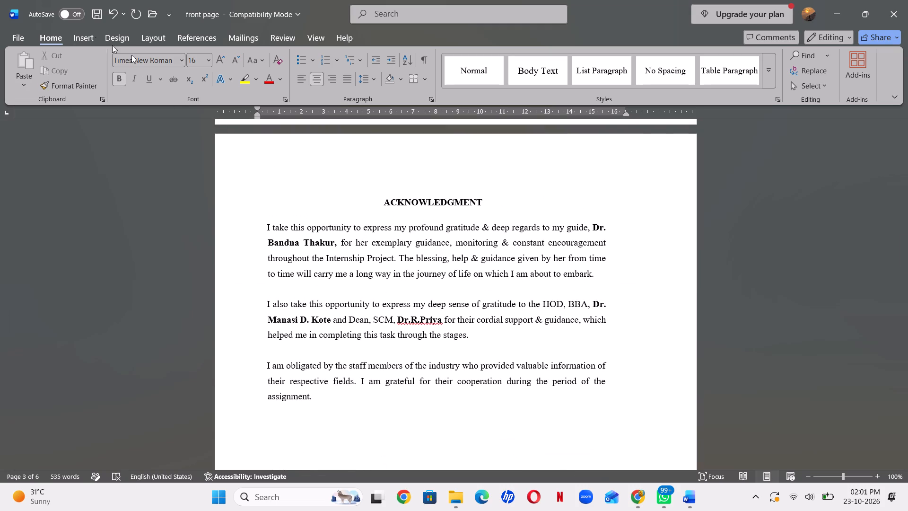
click(76, 33)
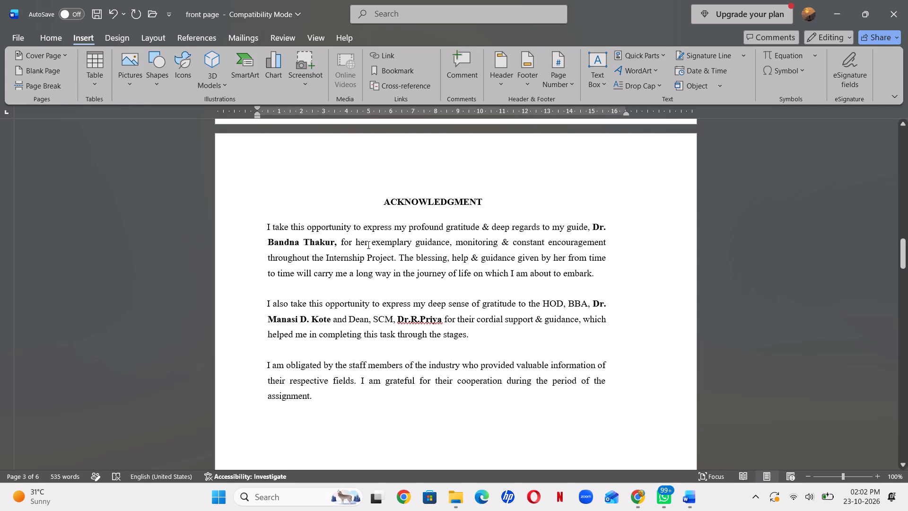
scroll(367, 245, down, 1)
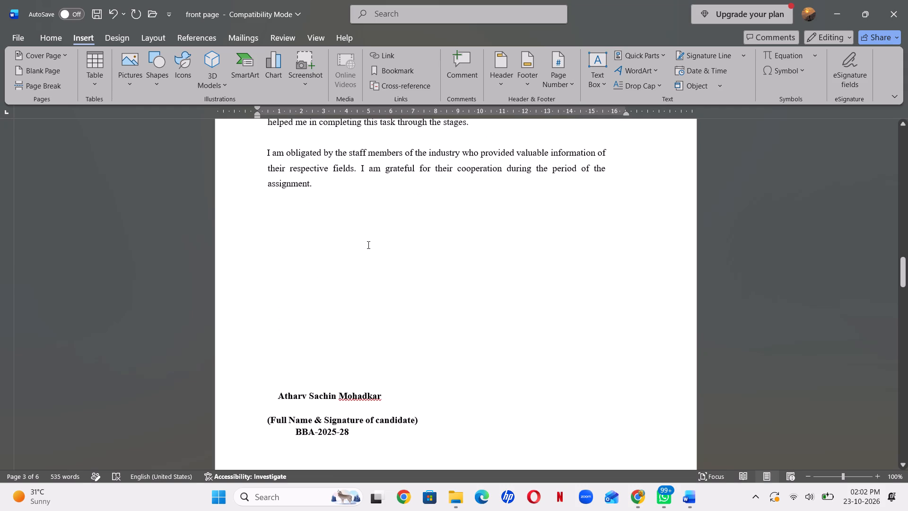
scroll(367, 245, up, 1)
click(306, 167)
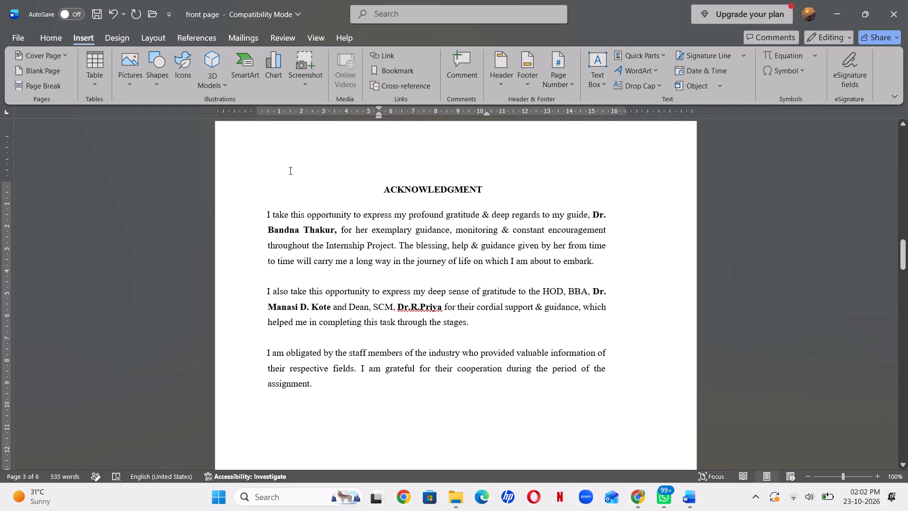
scroll(285, 170, down, 2)
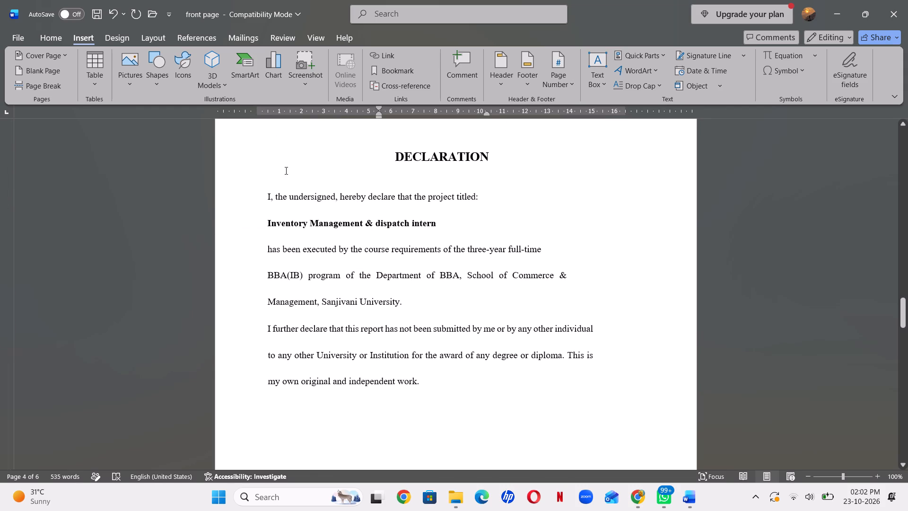
click(302, 216)
scroll(302, 216, down, 1)
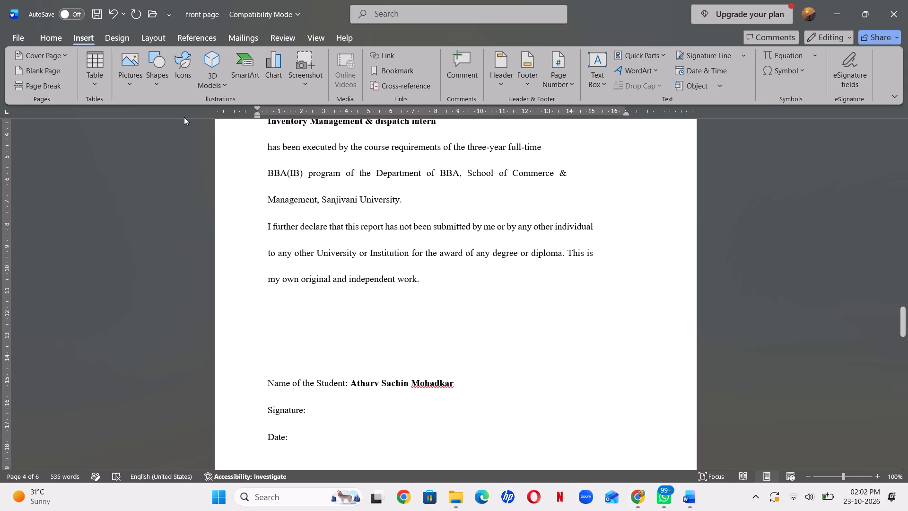
scroll(213, 147, up, 1)
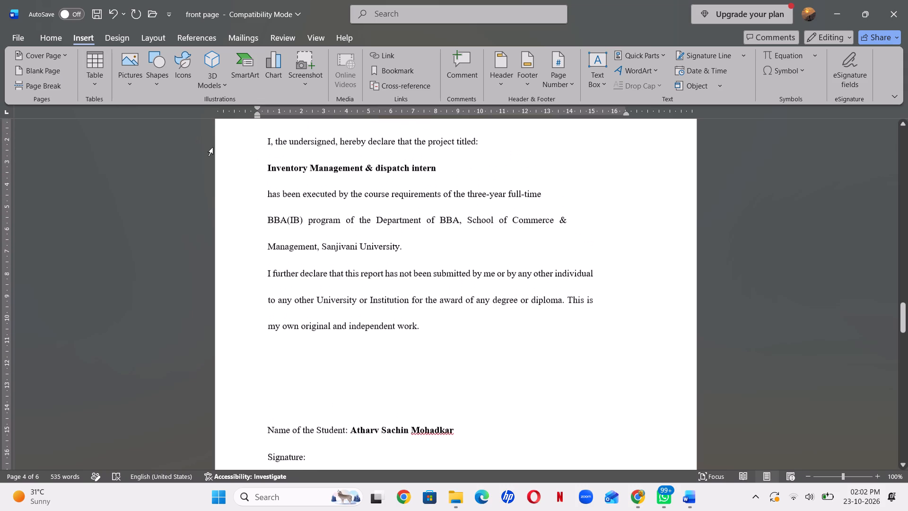
scroll(213, 147, up, 1)
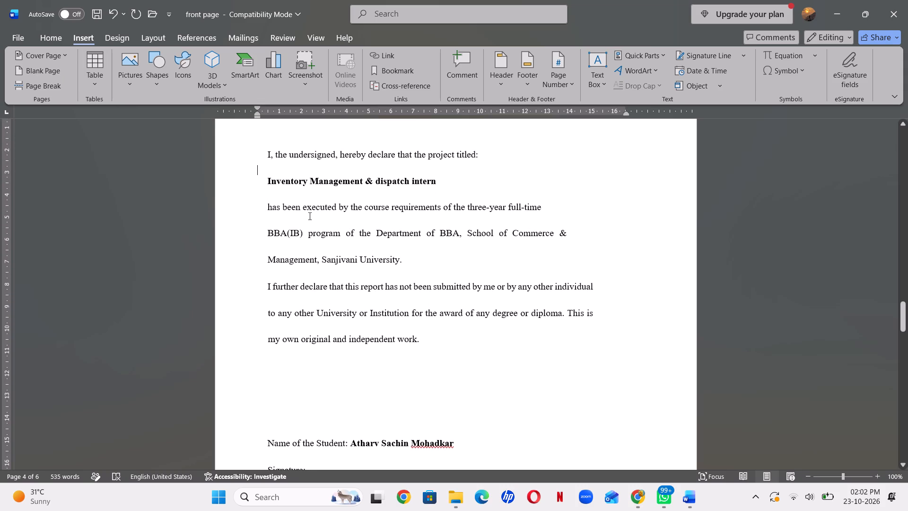
Review the declaration text down to its signature and date lines, checking its font formatting and the preceding Acknowledgement page.
scroll(308, 215, down, 1)
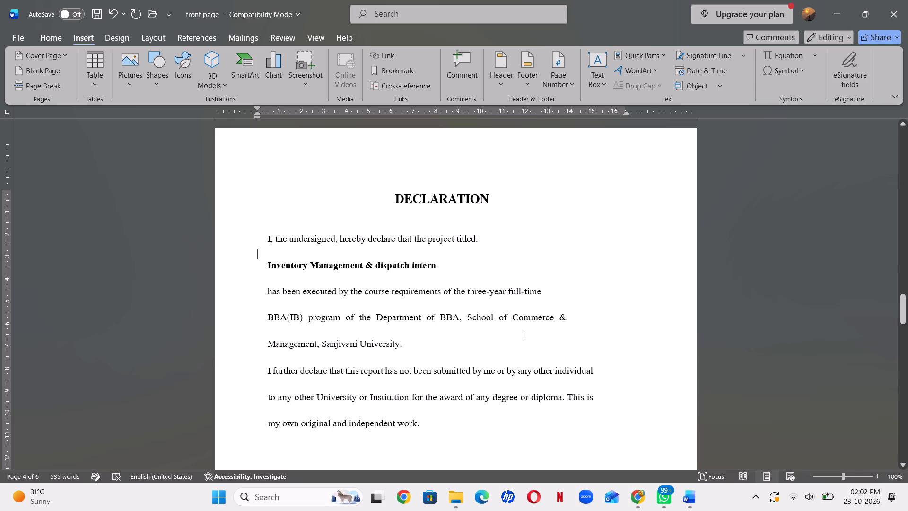
scroll(523, 334, down, 2)
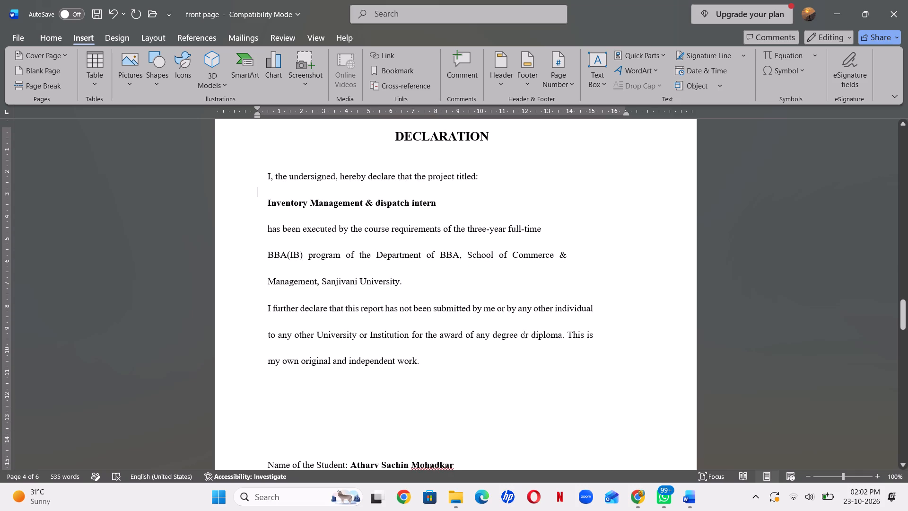
scroll(523, 334, down, 1)
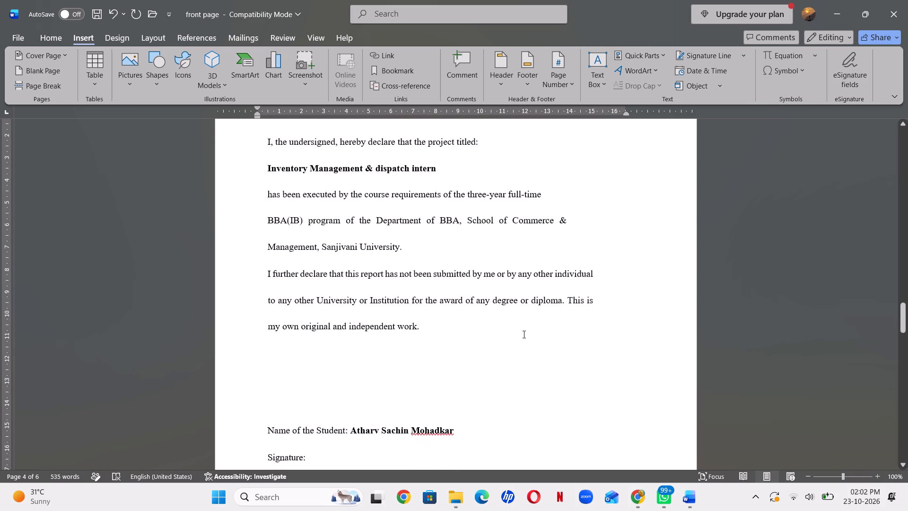
scroll(523, 334, down, 1)
scroll(509, 407, down, 1)
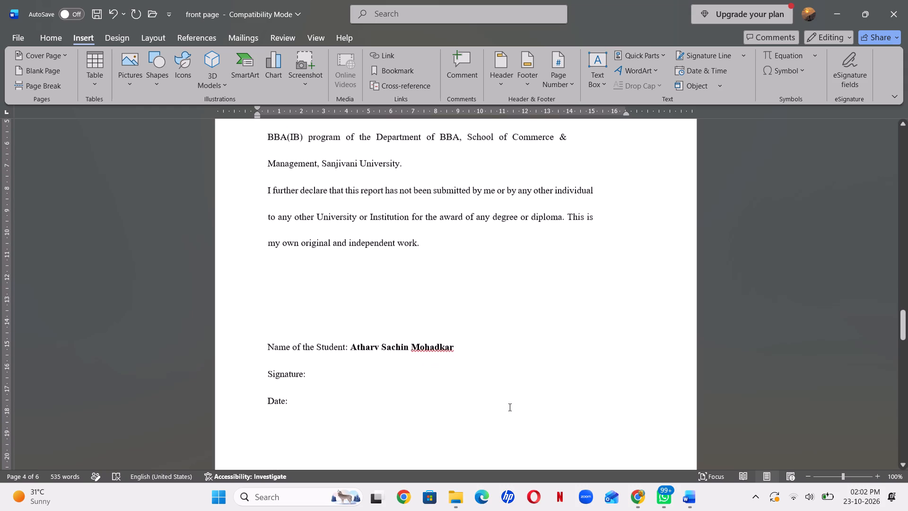
scroll(509, 407, down, 1)
click(509, 407)
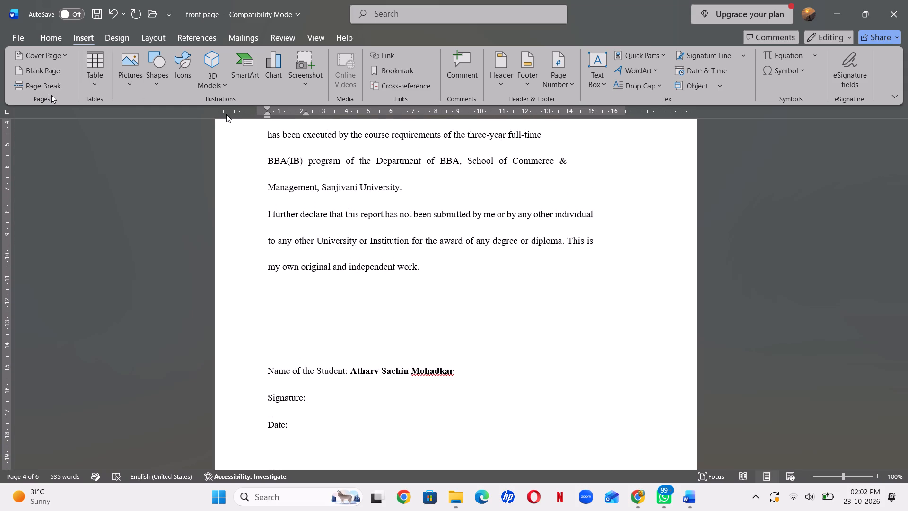
click(362, 265)
click(51, 41)
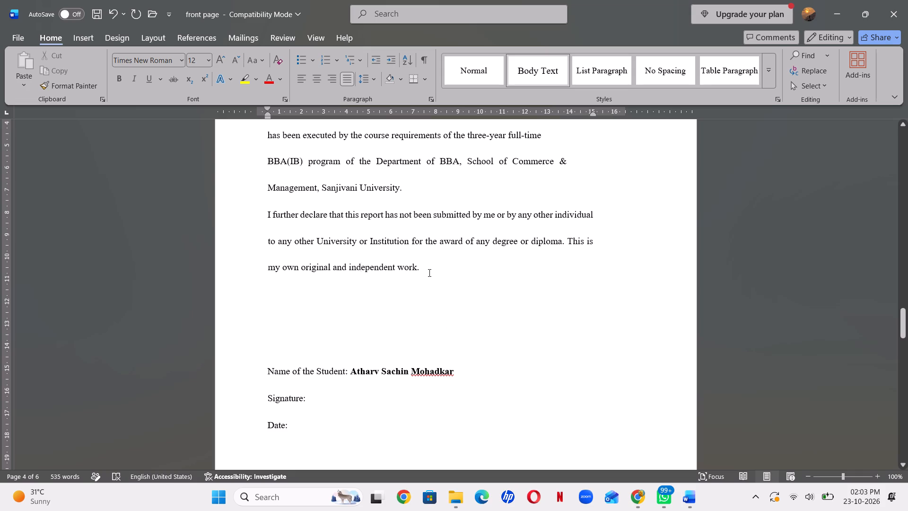
scroll(428, 273, up, 1)
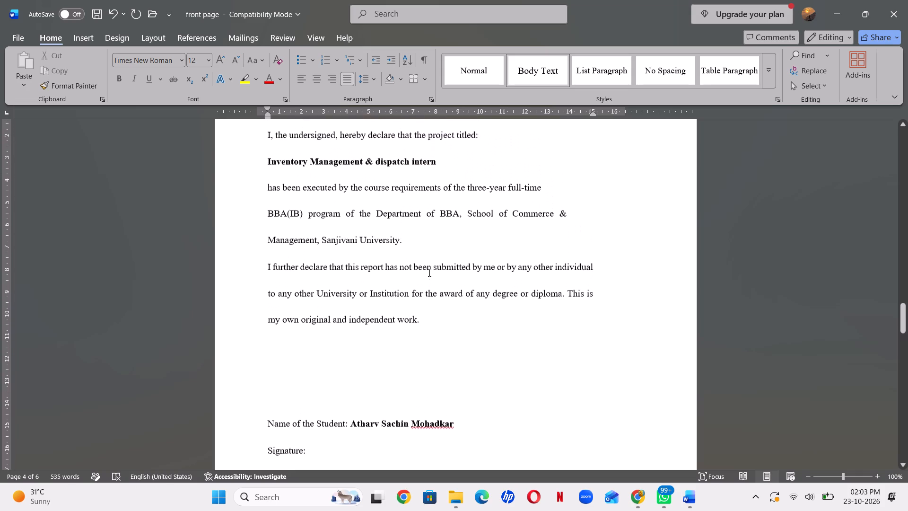
scroll(428, 273, up, 1)
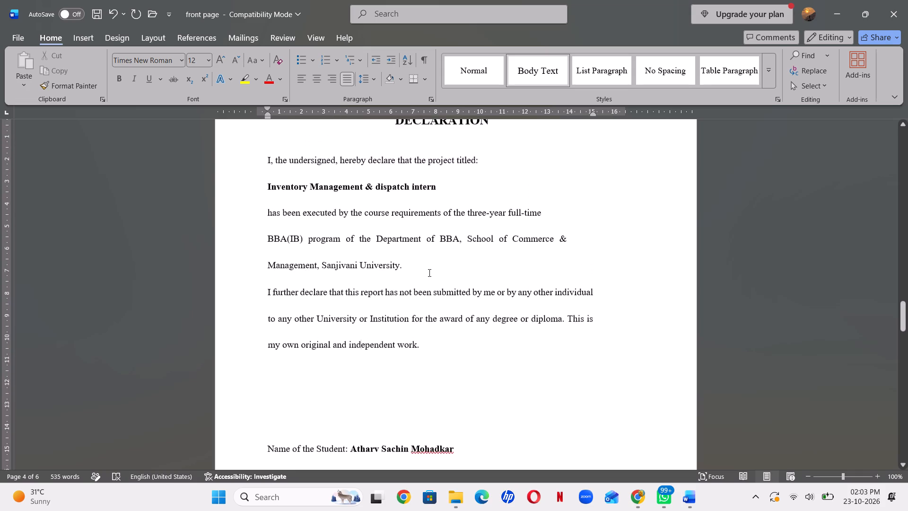
scroll(428, 273, up, 1)
scroll(428, 273, down, 1)
scroll(428, 273, up, 2)
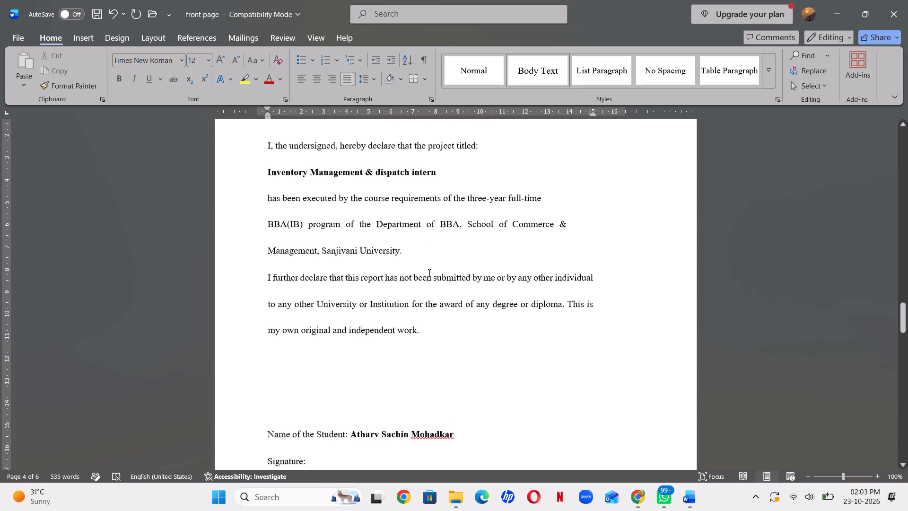
scroll(428, 273, up, 5)
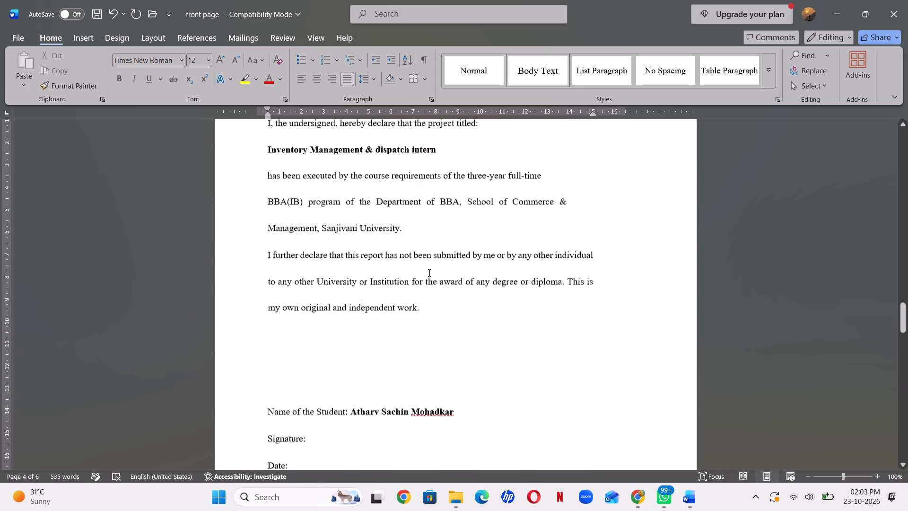
scroll(428, 273, up, 1)
scroll(428, 273, down, 1)
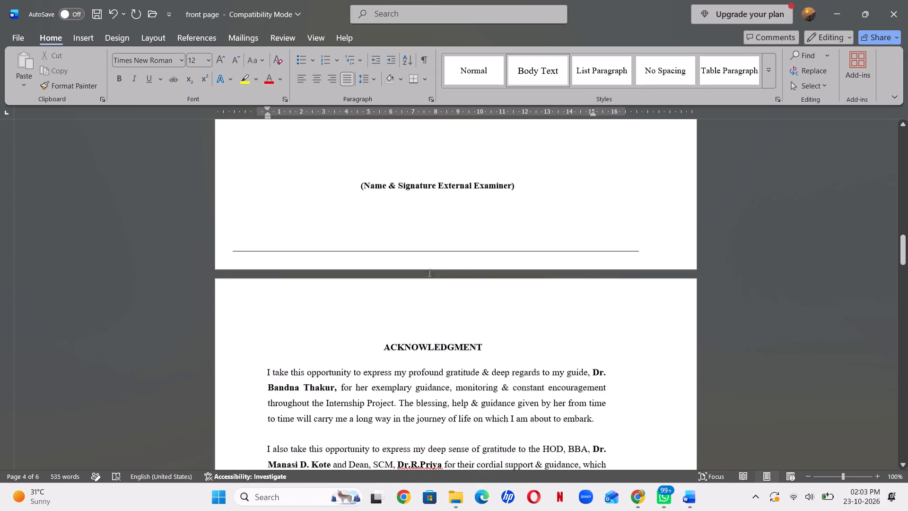
scroll(428, 273, down, 1)
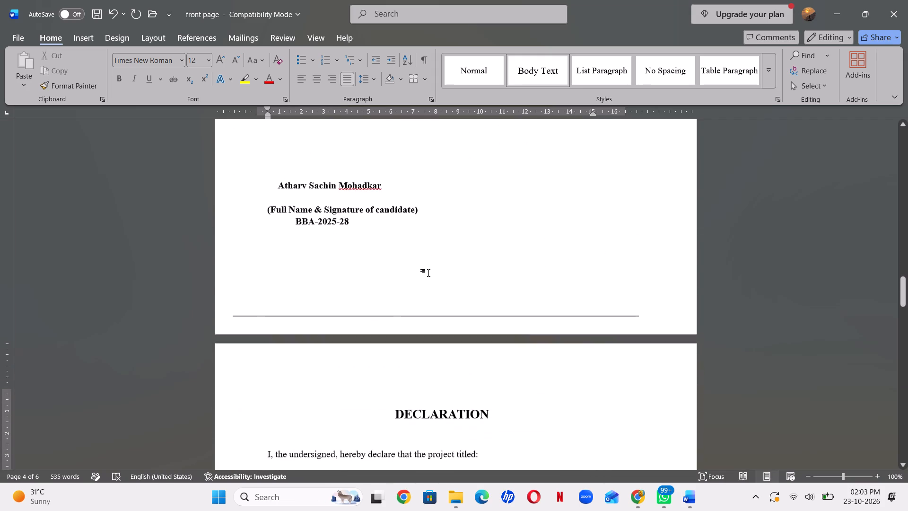
scroll(428, 273, down, 2)
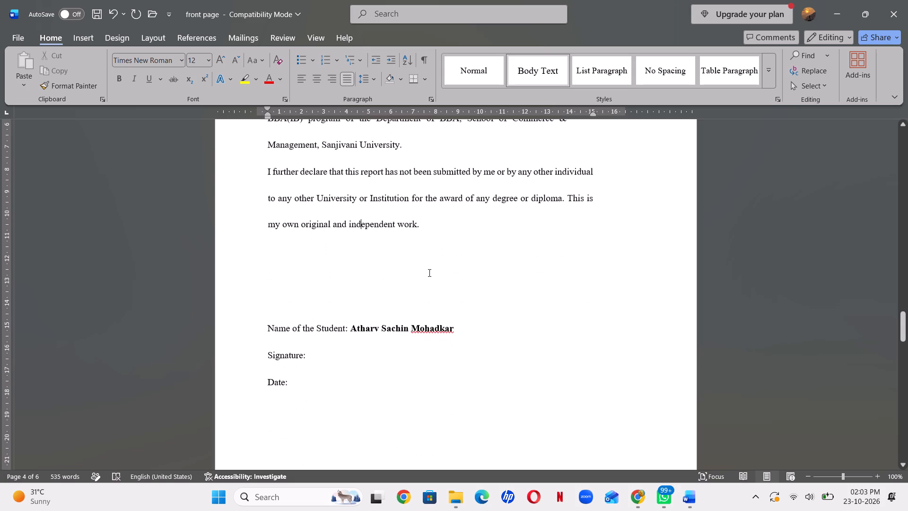
Select the Declaration page's text from the Date line back up to just above the bold project title.
drag(290, 388, 289, 155)
scroll(287, 296, down, 1)
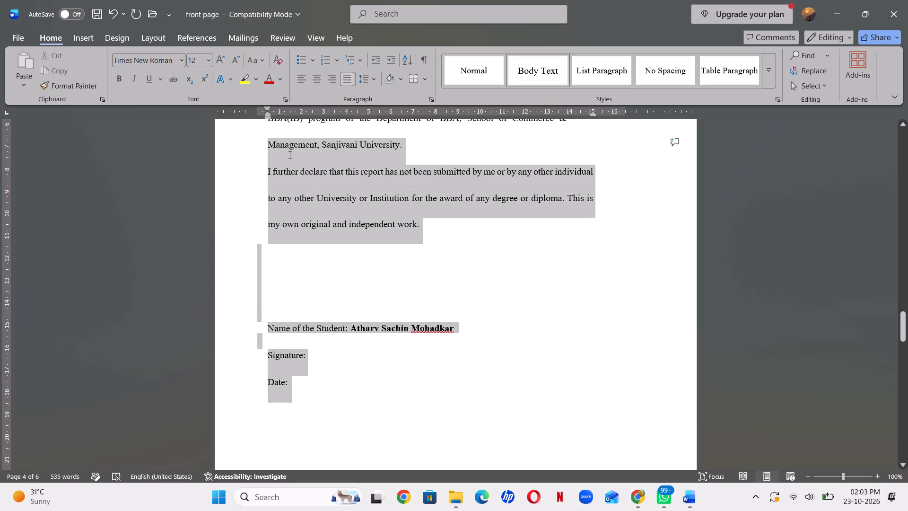
scroll(289, 155, down, 1)
drag(289, 155, 278, 161)
scroll(284, 144, up, 1)
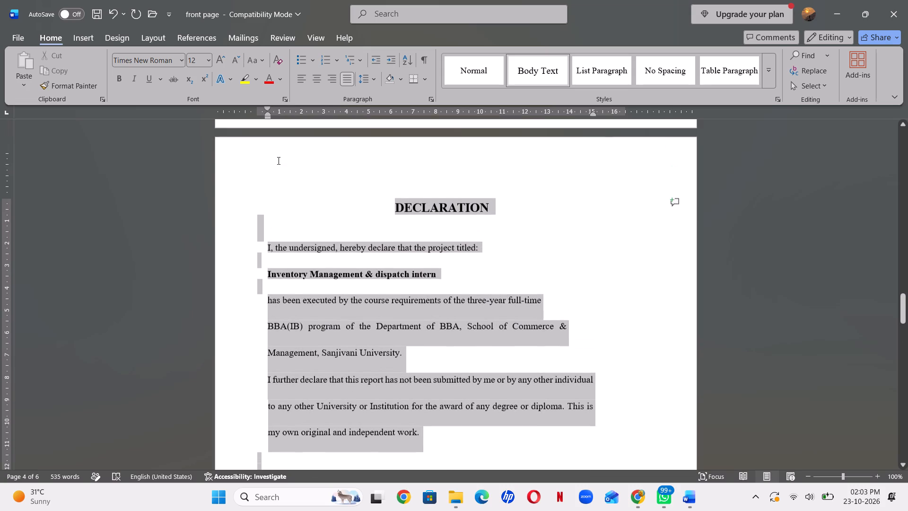
scroll(278, 161, up, 1)
drag(278, 161, 258, 253)
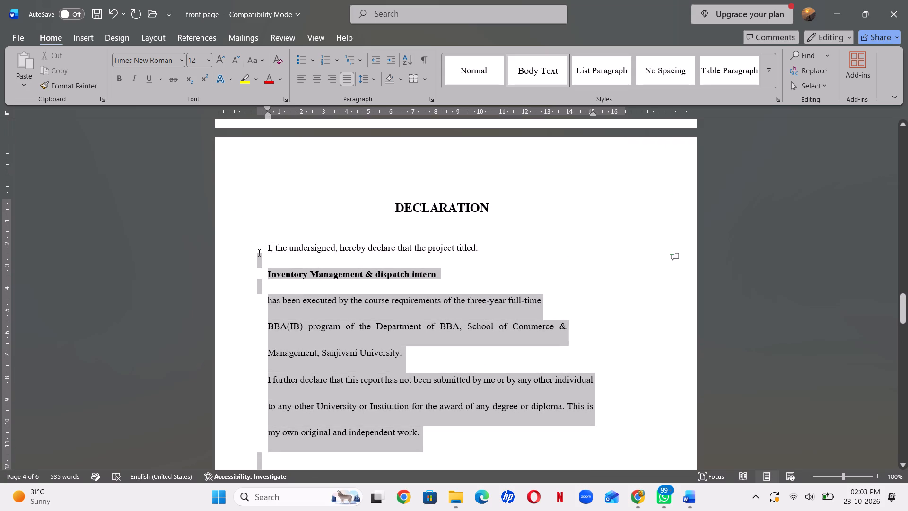
Delete all the body text under the DECLARATION heading, including its opening "I, the undersigned" line.
drag(258, 253, 263, 246)
key(BackSpace)
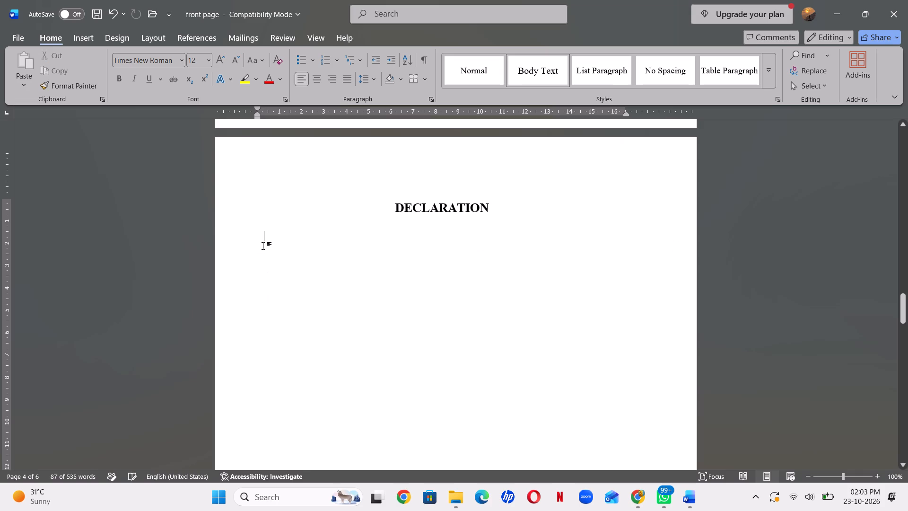
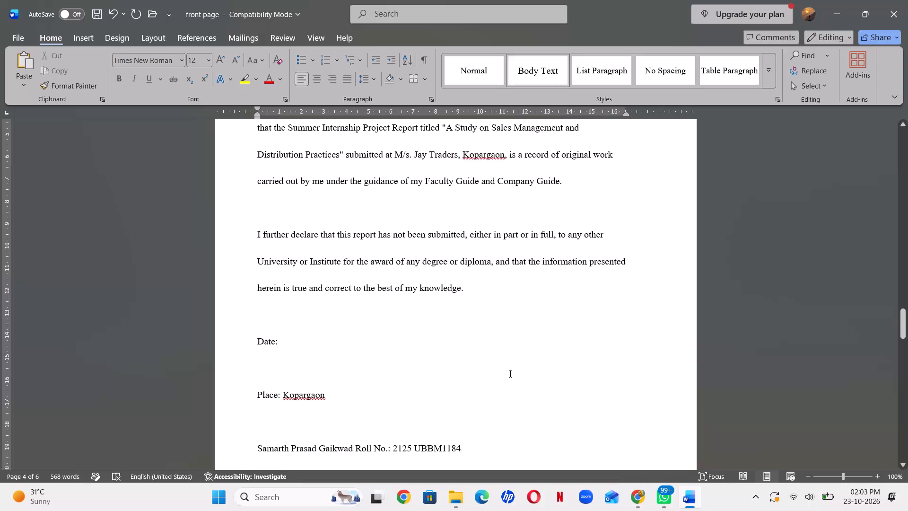
Replace the student's name after "I." in the Declaration's opening sentence with the report candidate's name, starting with "A".
scroll(509, 373, up, 3)
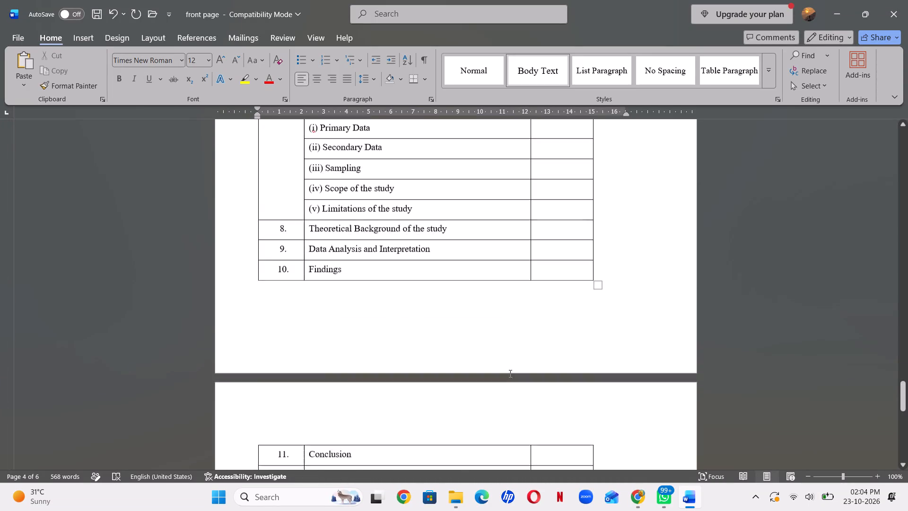
scroll(509, 373, up, 4)
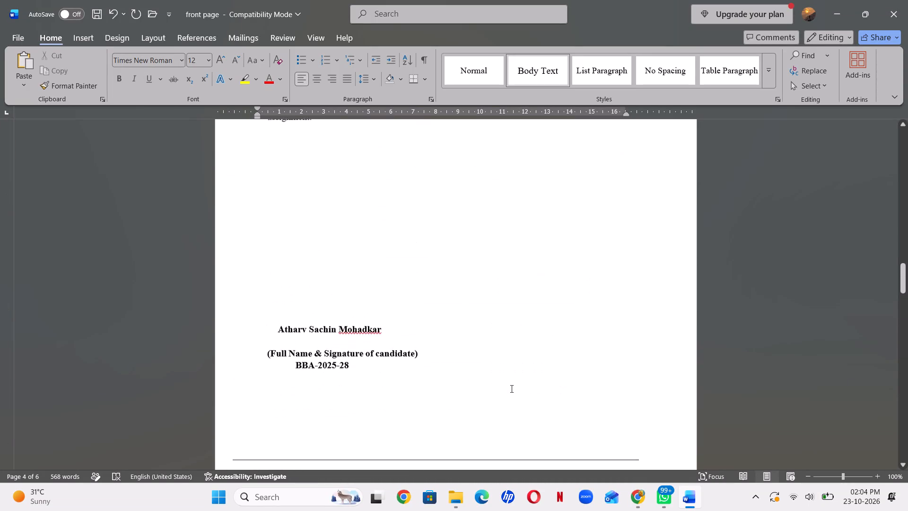
scroll(511, 388, down, 1)
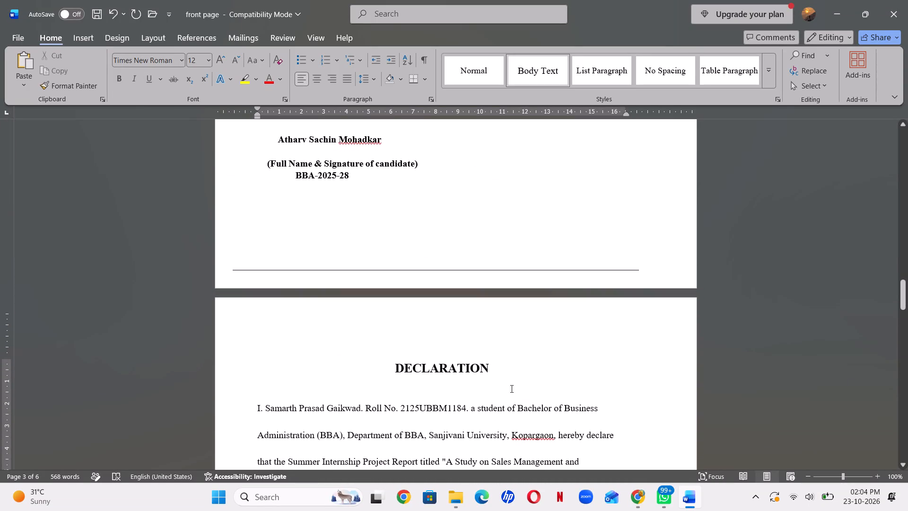
scroll(511, 388, up, 1)
scroll(511, 388, down, 1)
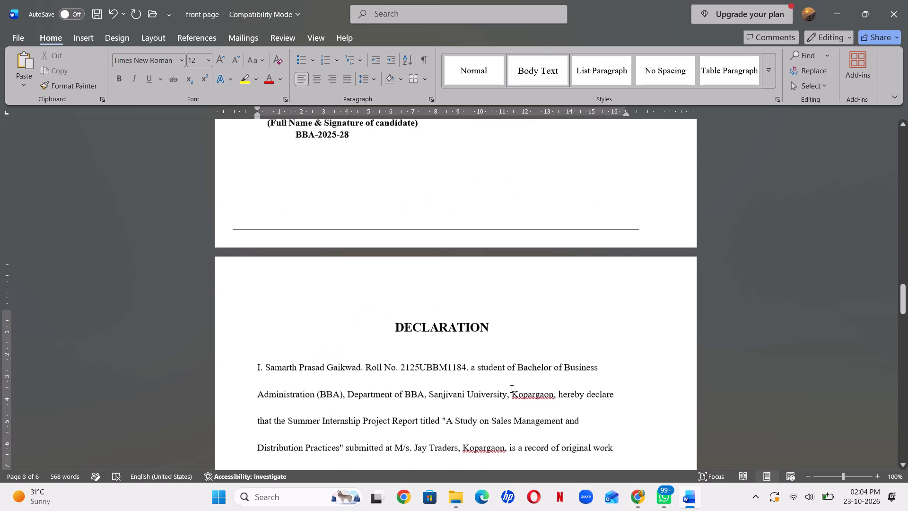
scroll(511, 388, down, 2)
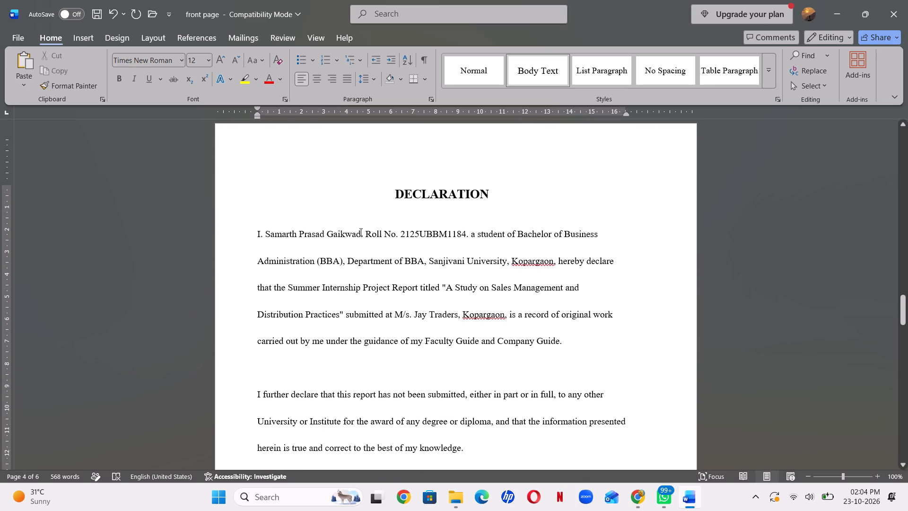
drag(360, 232, 283, 238)
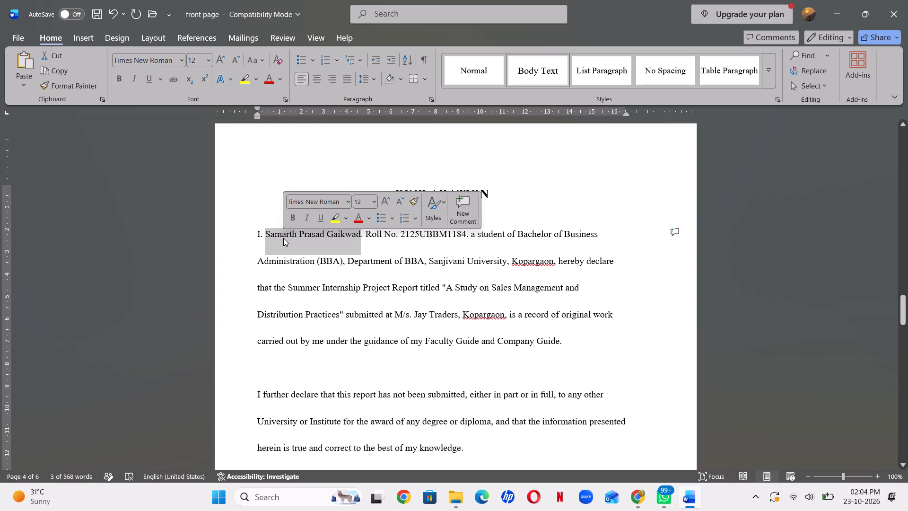
key(BackSpace)
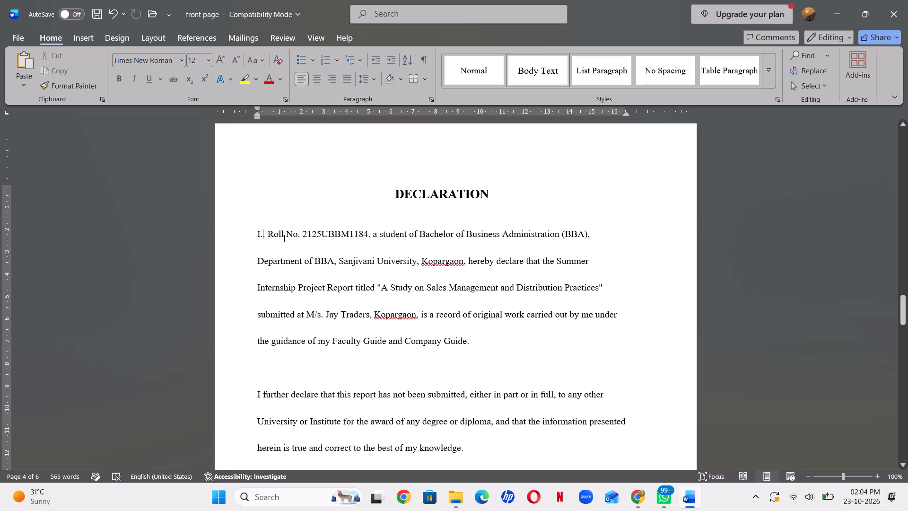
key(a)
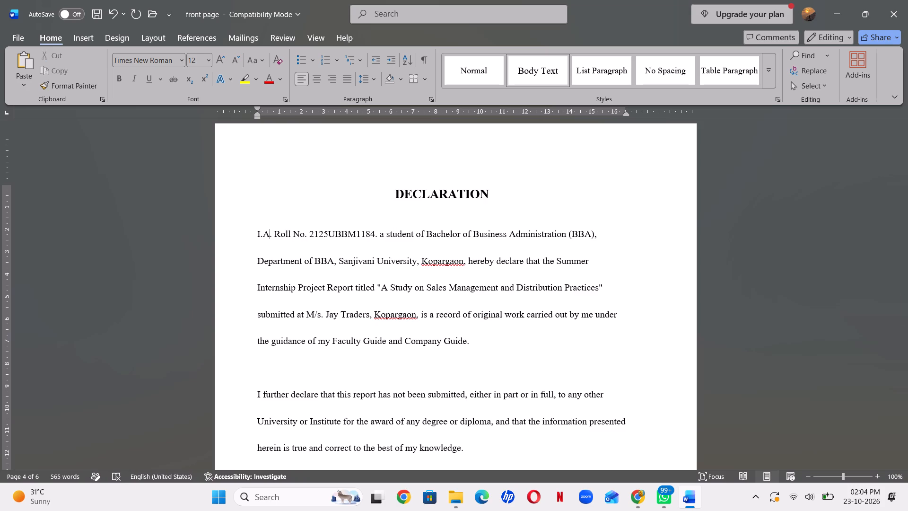
Complete the student's full name in capitals after "I." in the opening sentence of the Declaration.
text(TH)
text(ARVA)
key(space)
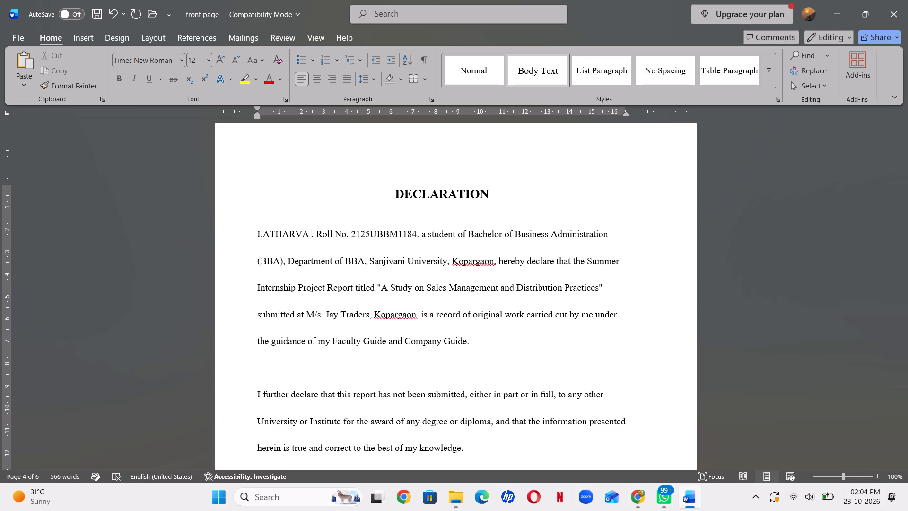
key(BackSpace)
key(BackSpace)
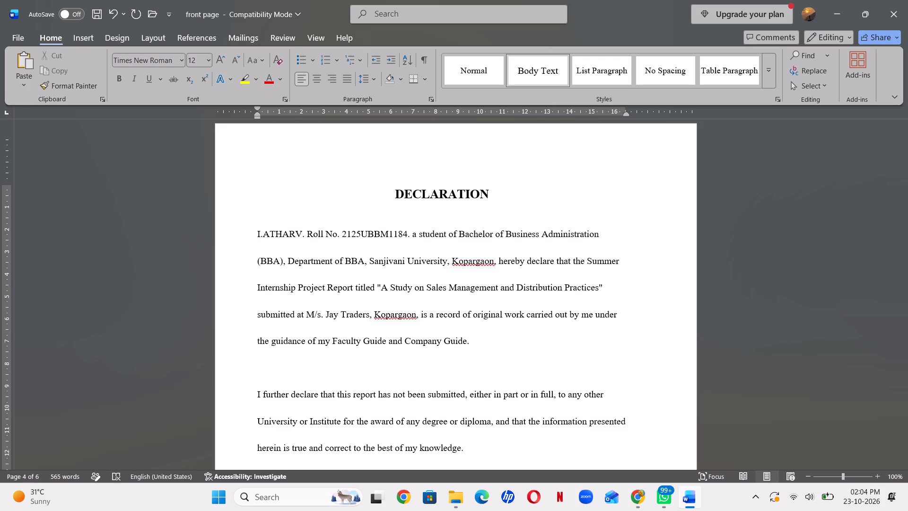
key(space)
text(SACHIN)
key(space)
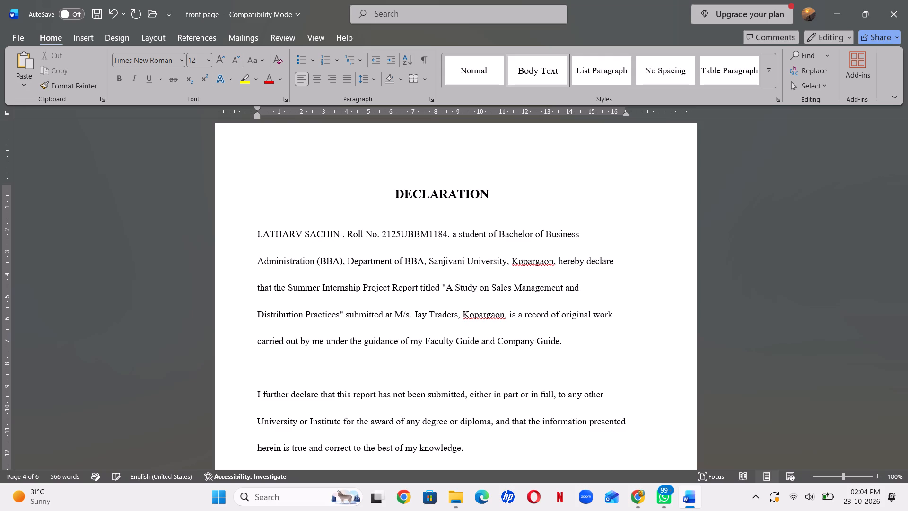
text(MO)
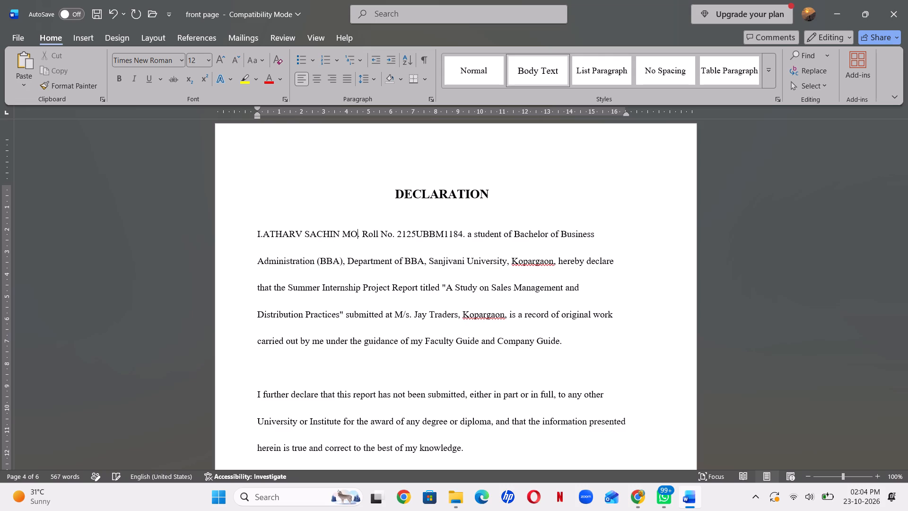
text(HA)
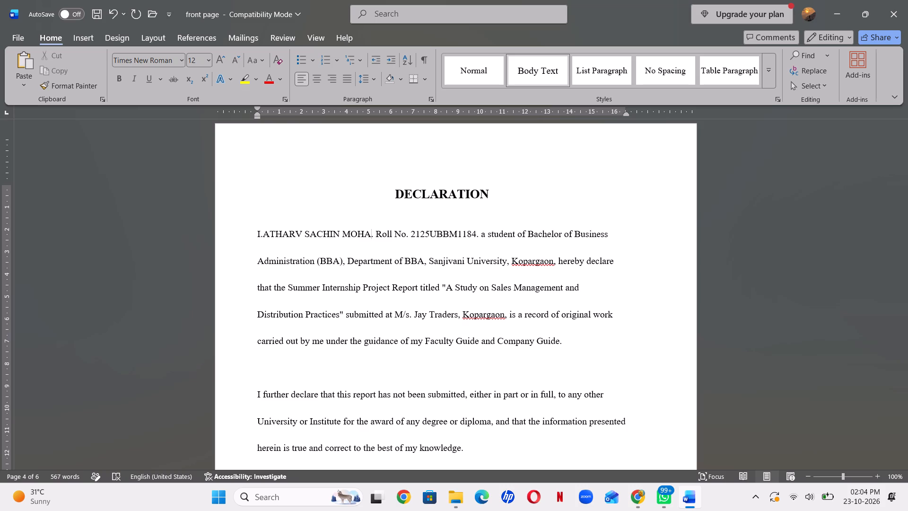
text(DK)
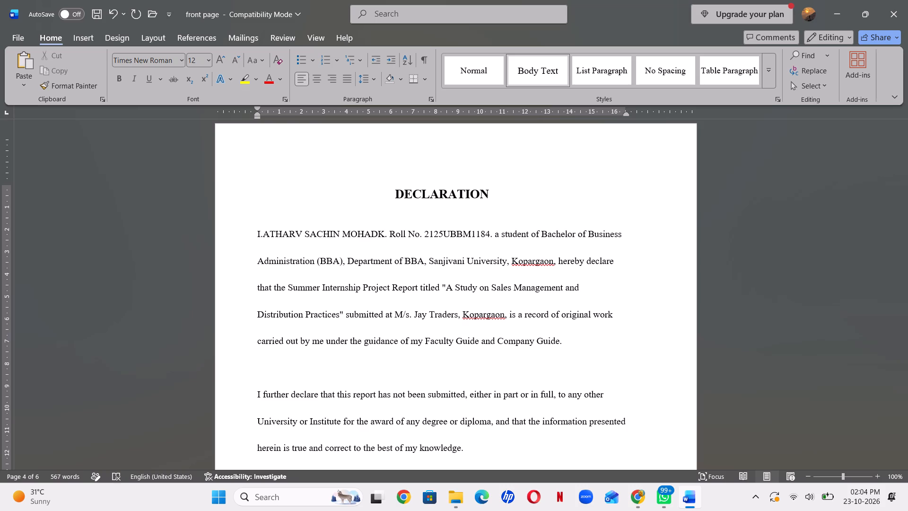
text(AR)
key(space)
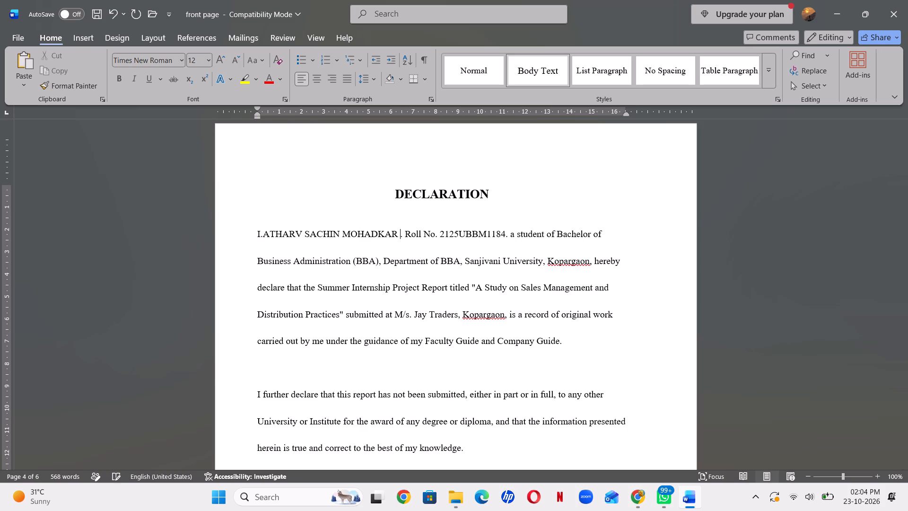
Replace the last two digits of the roll number in the Declaration's opening sentence with the student's own.
click(504, 233)
key(BackSpace)
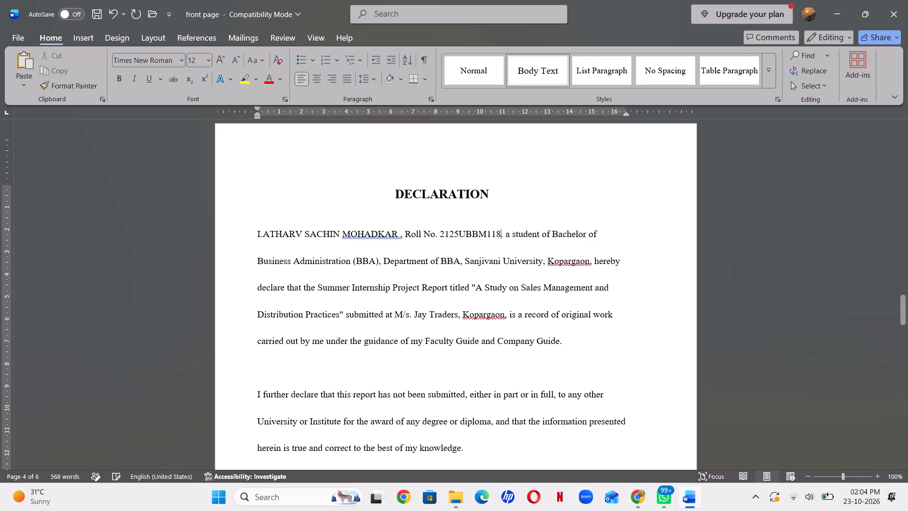
key(BackSpace)
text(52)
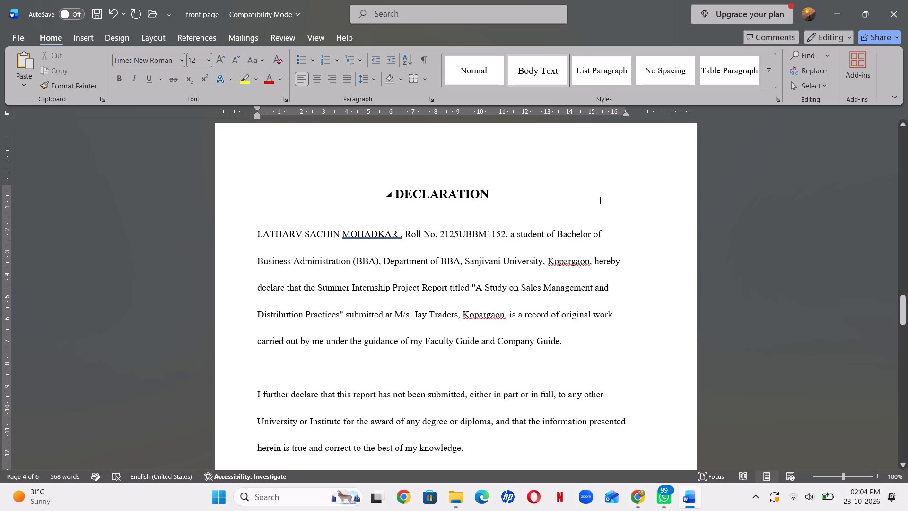
Replace "Sales Management" with "Inventory Management" in the report title quoted in the Declaration's first paragraph.
scroll(599, 200, down, 1)
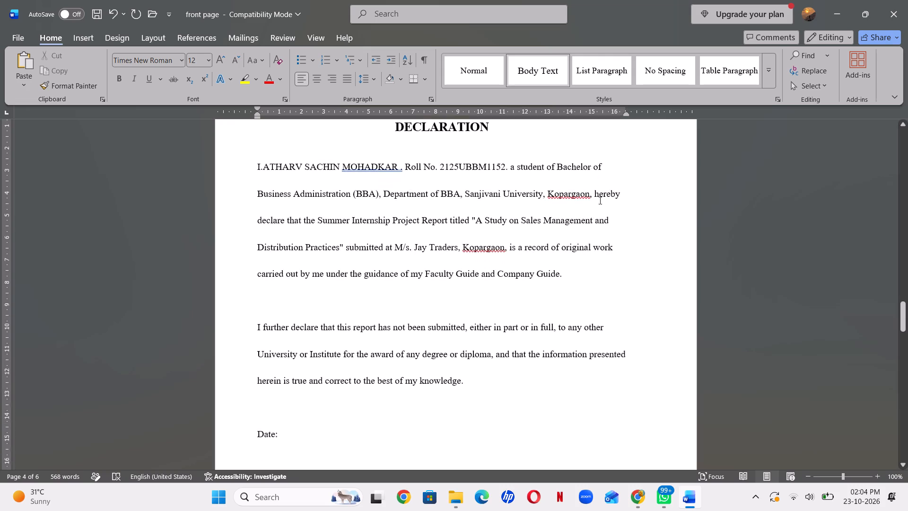
scroll(599, 200, down, 1)
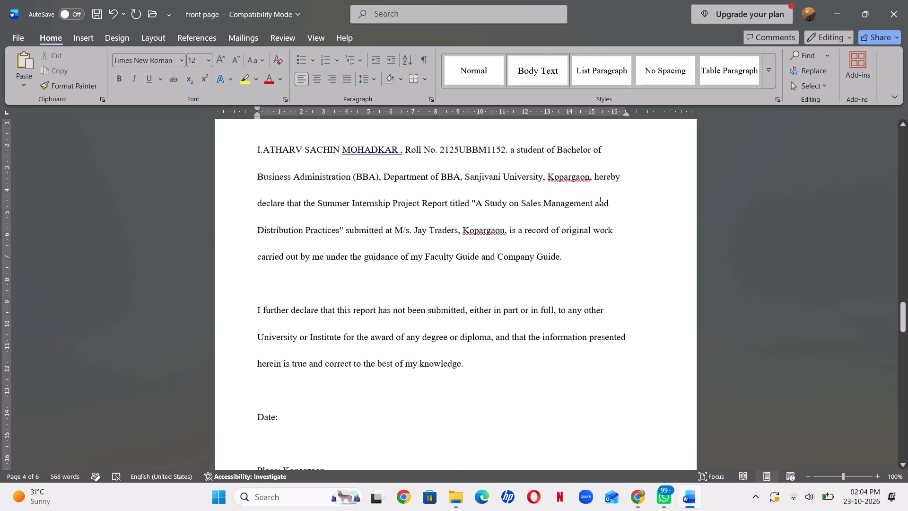
scroll(599, 200, down, 1)
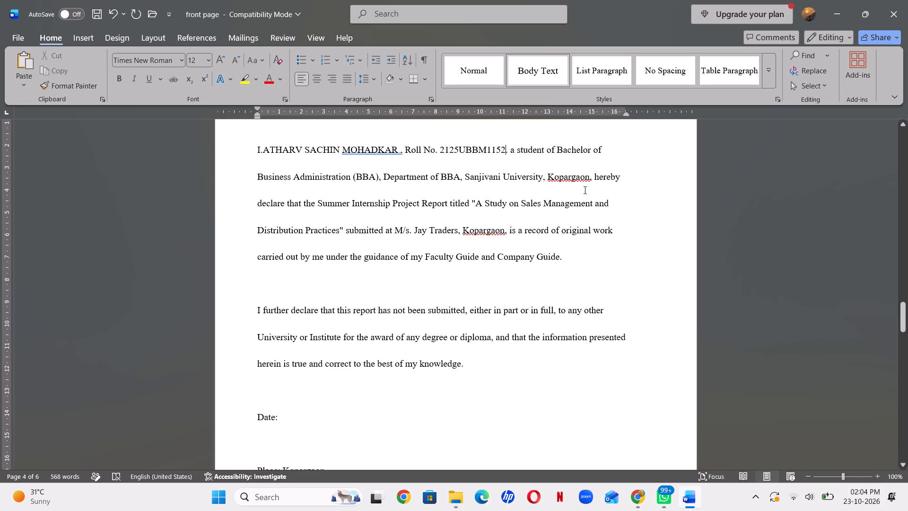
click(592, 203)
drag(592, 203, 562, 202)
drag(562, 202, 530, 202)
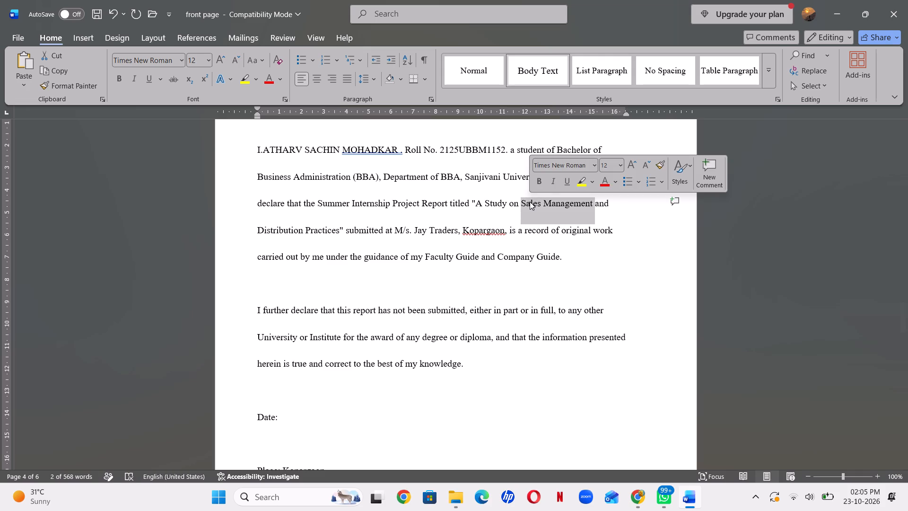
key(BackSpace)
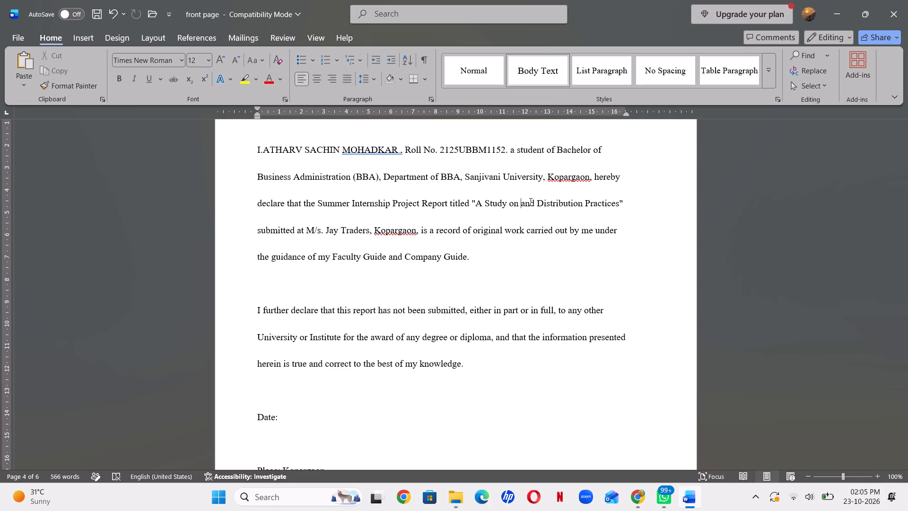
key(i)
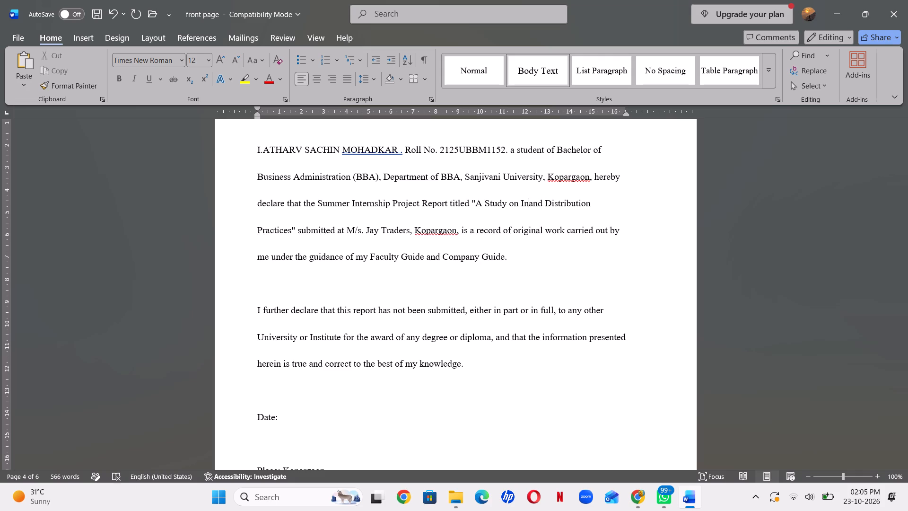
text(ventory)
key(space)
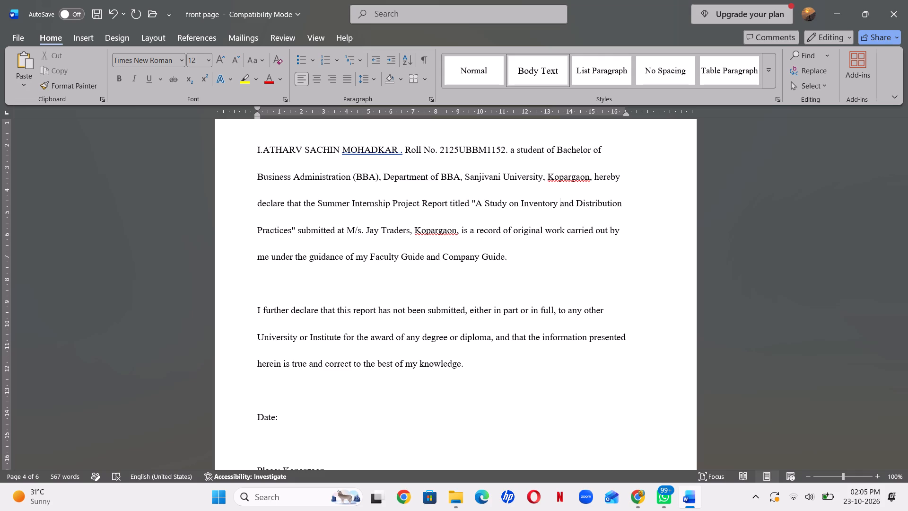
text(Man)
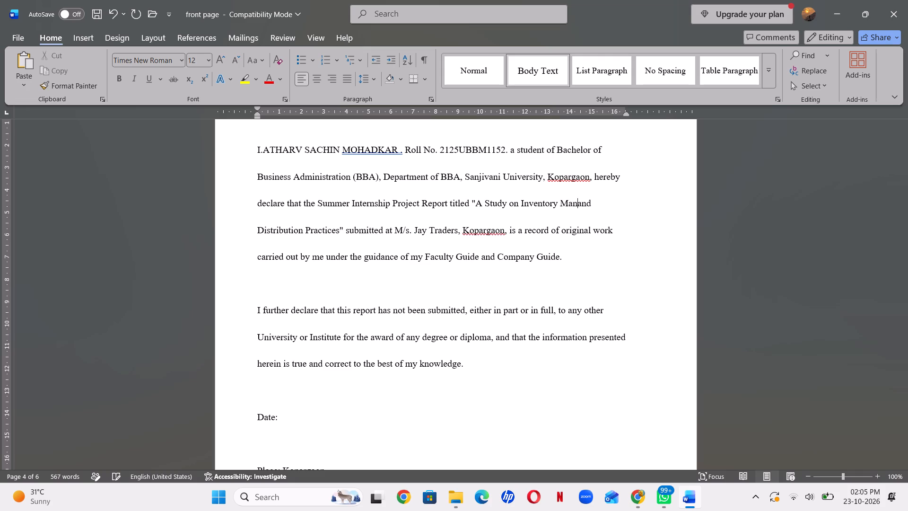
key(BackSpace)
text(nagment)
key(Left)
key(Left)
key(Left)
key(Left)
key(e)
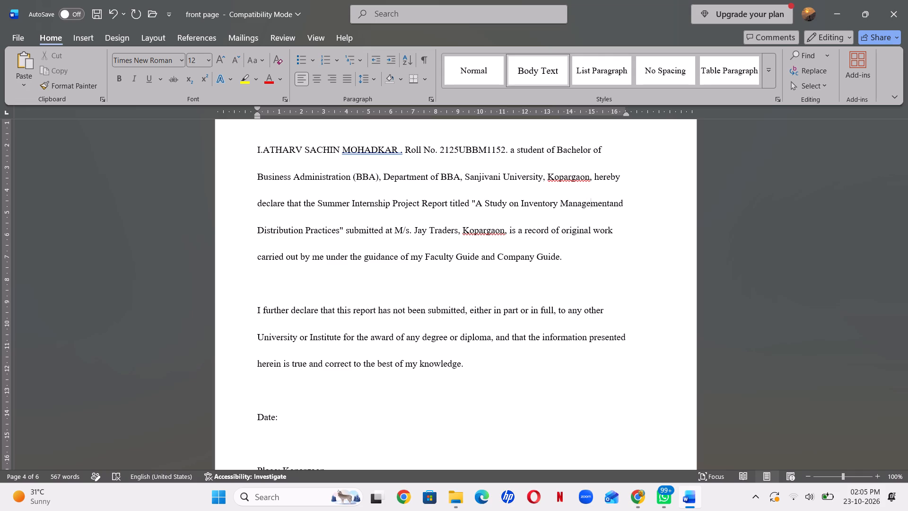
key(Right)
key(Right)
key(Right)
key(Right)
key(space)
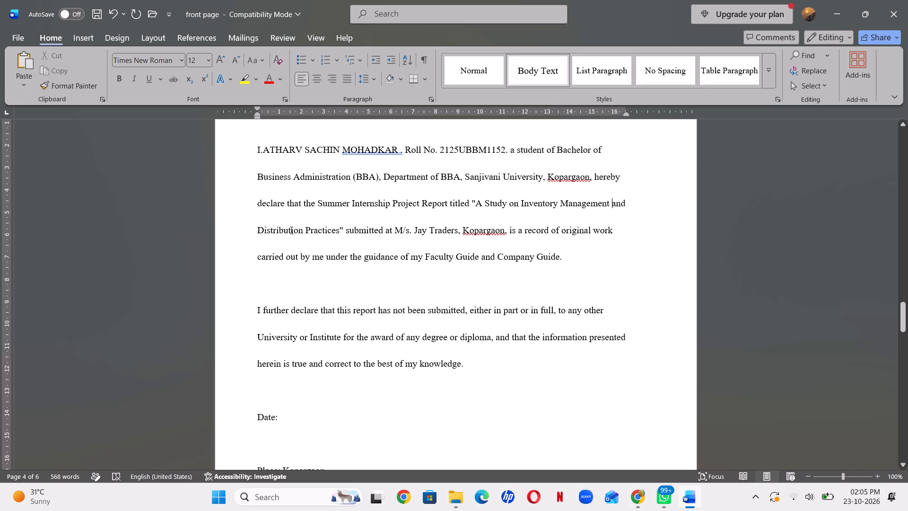
Change "Distribution" to "Dispatch" in the quoted report title so it ends with "Dispatch Practices".
click(304, 234)
key(BackSpace)
key(BackSpace)
key(BackSpace)
key(BackSpace)
key(BackSpace)
key(BackSpace)
key(BackSpace)
key(BackSpace)
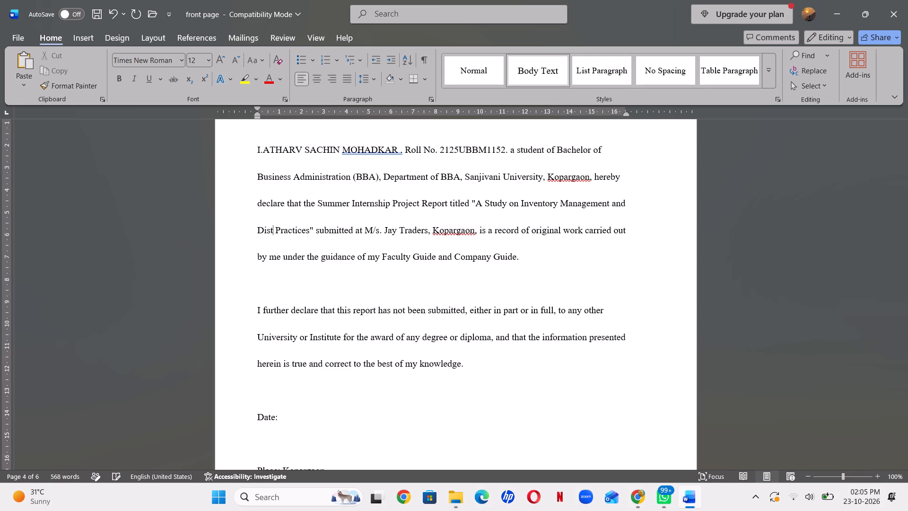
key(BackSpace)
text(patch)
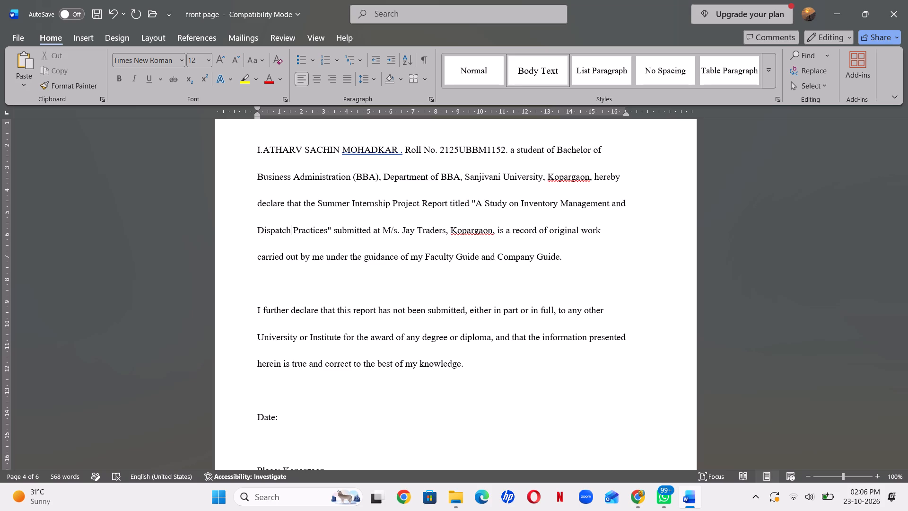
Remove the blank lines between the Date, Place and student name lines at the end of the Declaration.
scroll(304, 234, down, 1)
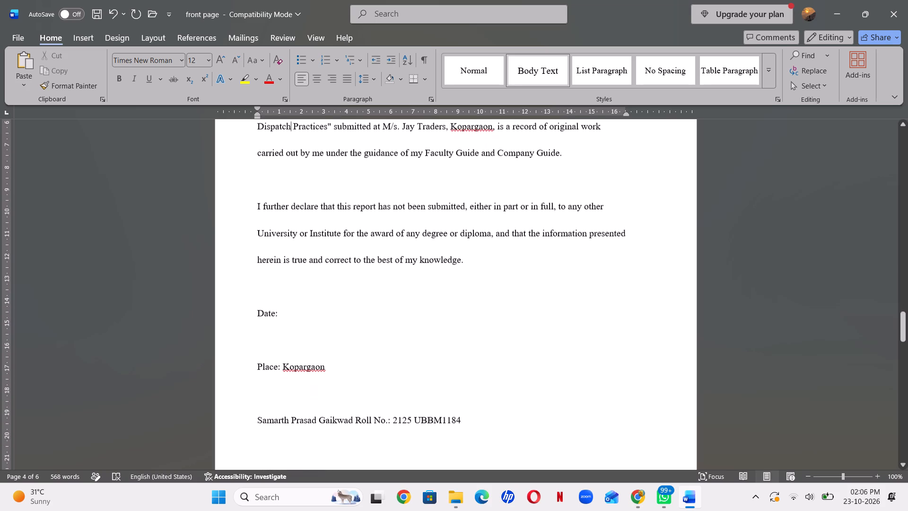
scroll(304, 234, down, 2)
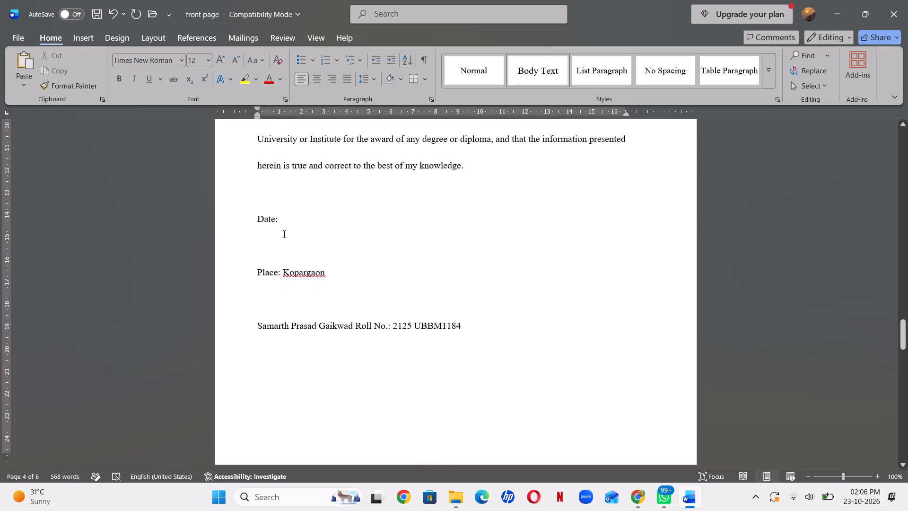
click(256, 268)
key(BackSpace)
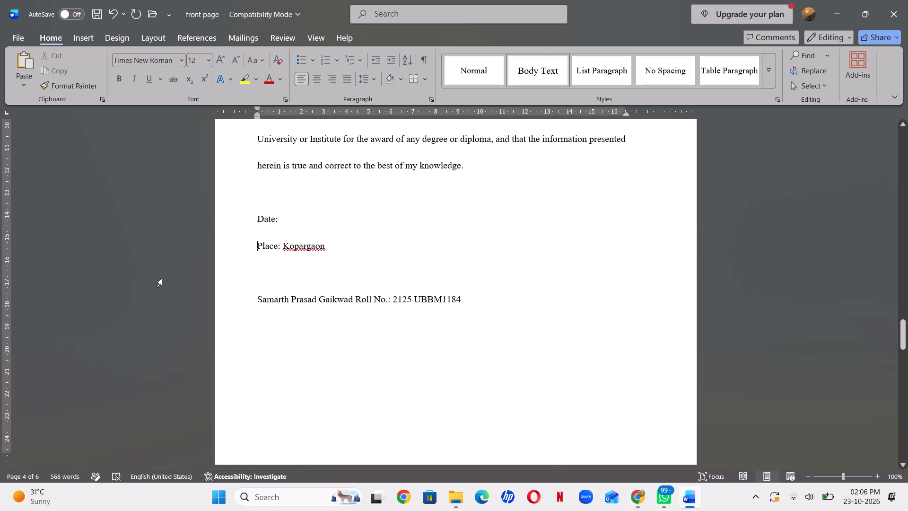
click(257, 297)
key(BackSpace)
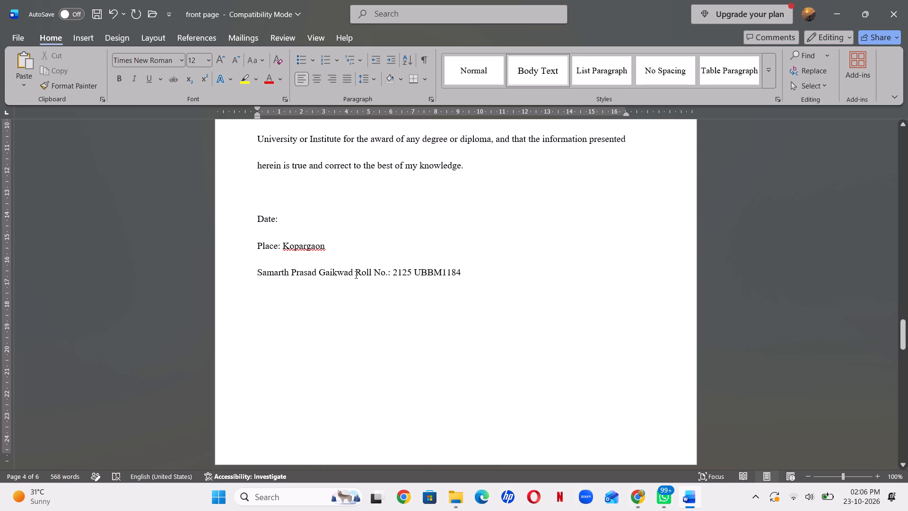
Delete the previous student's name from the signature line at the end of the Declaration.
drag(353, 272, 264, 270)
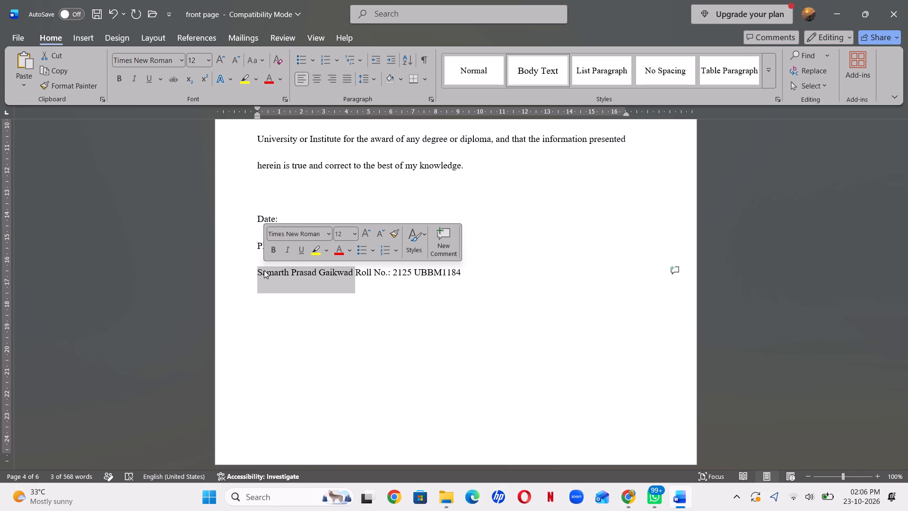
key(BackSpace)
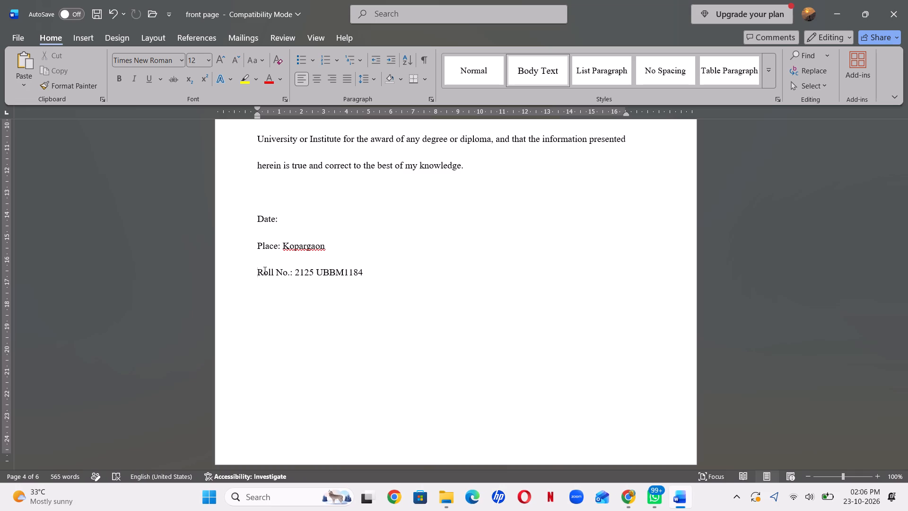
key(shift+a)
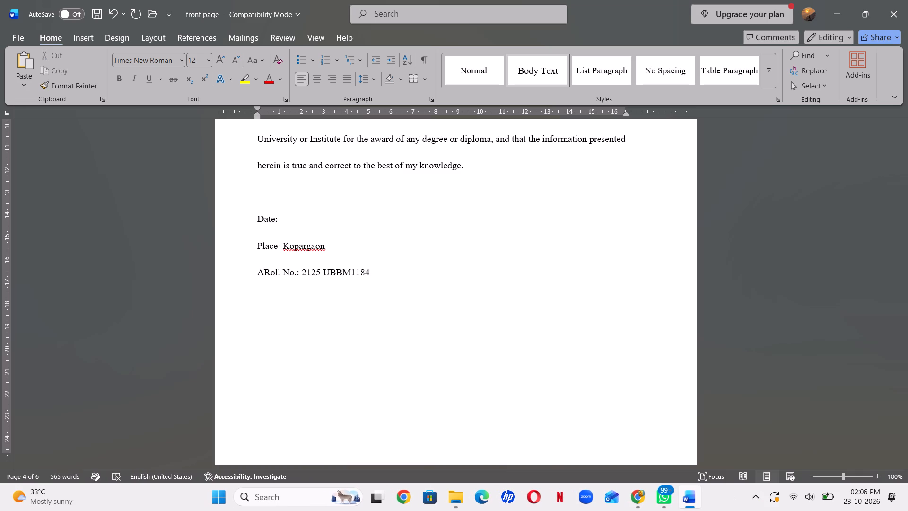
Copy the student's name and roll number from the Declaration's opening sentence.
scroll(264, 270, up, 1)
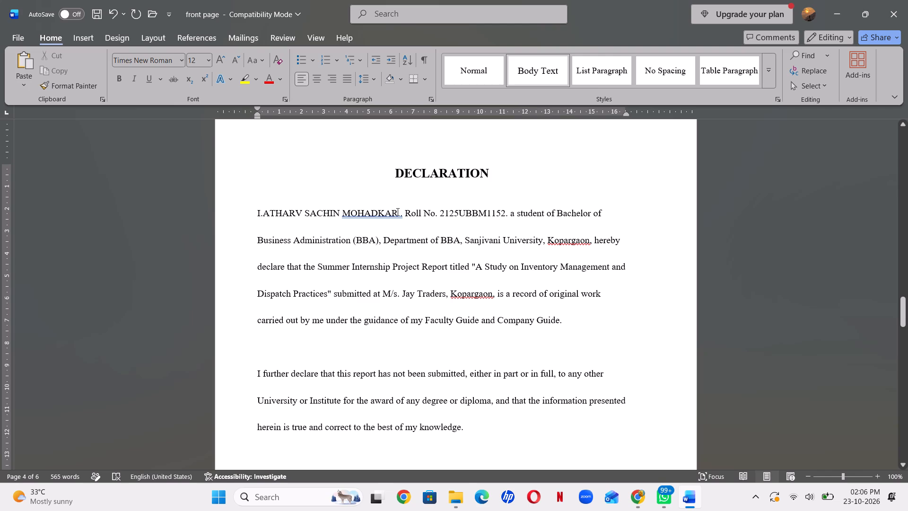
click(397, 211)
drag(503, 211, 355, 203)
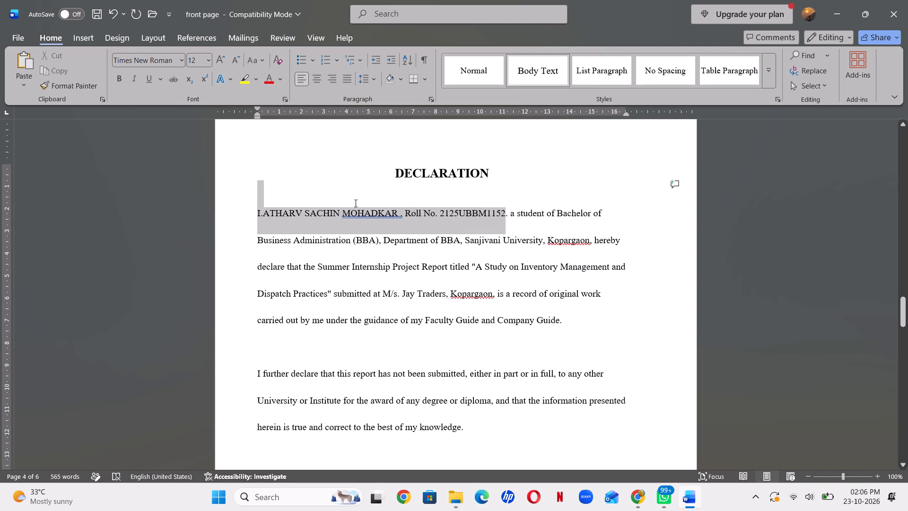
drag(355, 203, 279, 211)
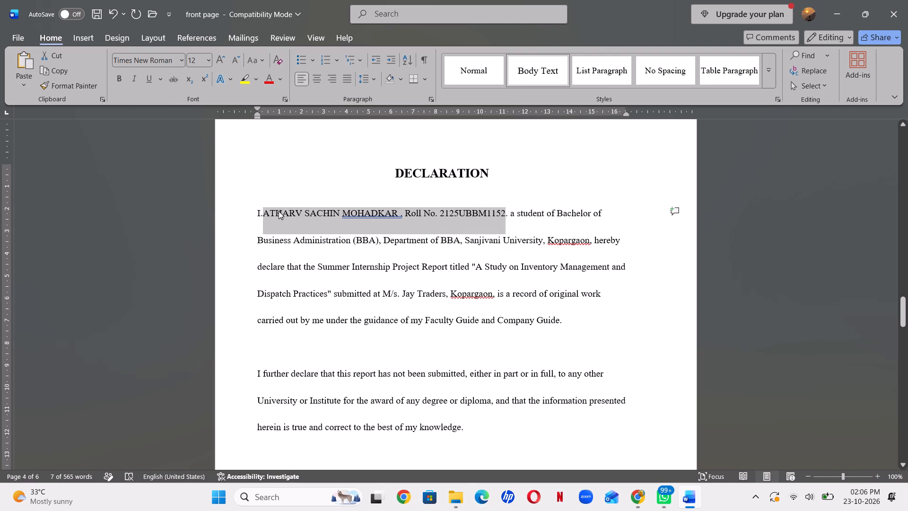
key(ctrl+c)
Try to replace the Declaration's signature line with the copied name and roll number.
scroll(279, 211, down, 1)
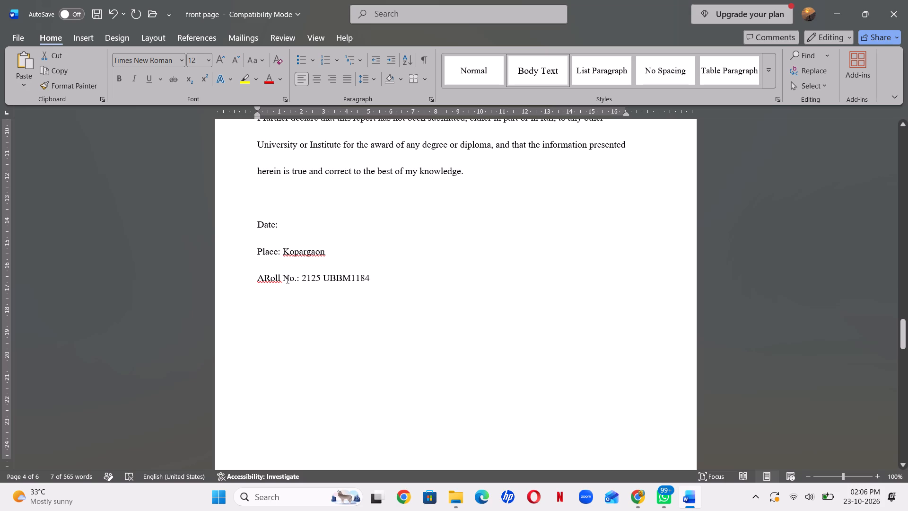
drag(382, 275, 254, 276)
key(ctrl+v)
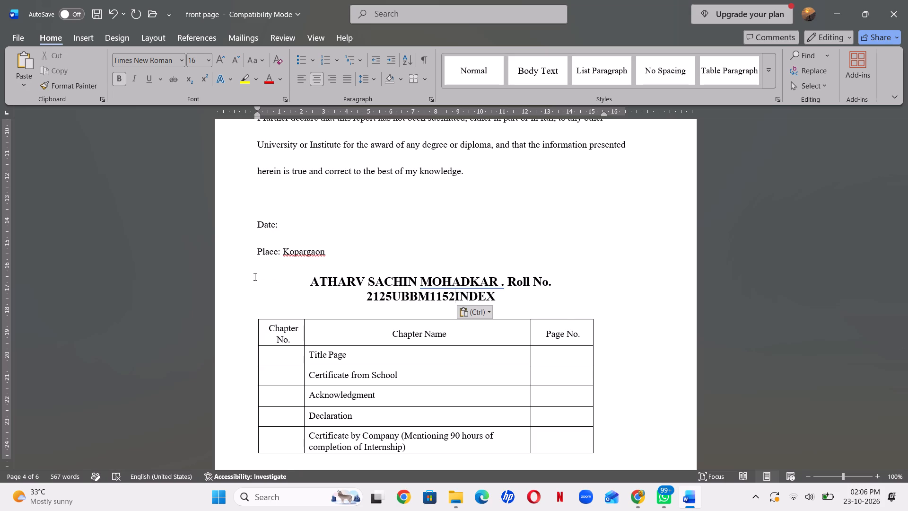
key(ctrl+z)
Delete the old roll number text below the Place line and paste the copied name and roll number there.
click(393, 291)
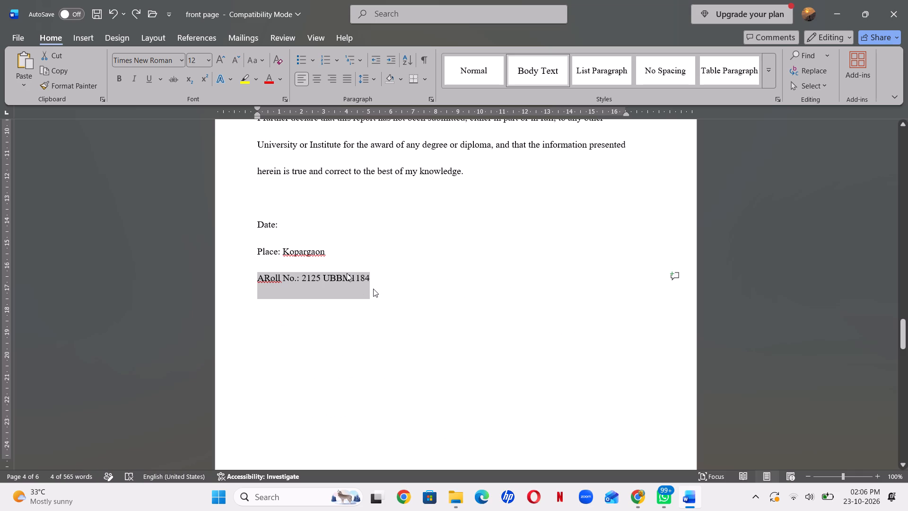
drag(370, 279, 279, 272)
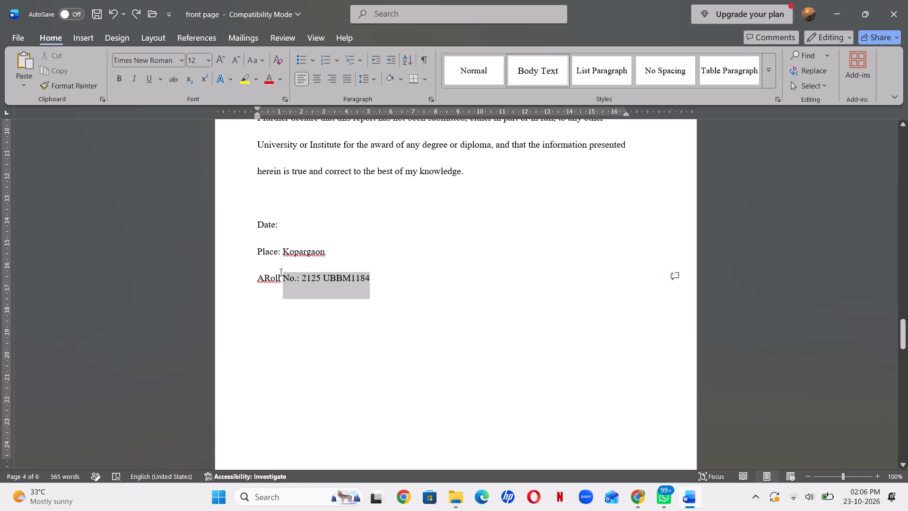
drag(279, 272, 295, 281)
click(387, 284)
key(BackSpace)
key(BackSpace)
key(BackSpace)
key(BackSpace)
key(BackSpace)
key(BackSpace)
key(BackSpace)
key(BackSpace)
key(BackSpace)
key(BackSpace)
key(BackSpace)
key(BackSpace)
key(BackSpace)
key(BackSpace)
key(BackSpace)
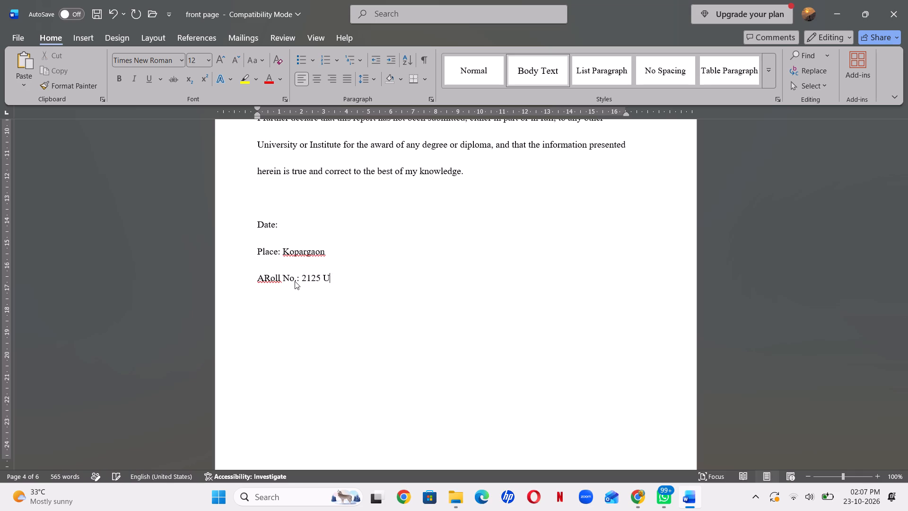
key(BackSpace)
key(BackSpace)
key(BackSpace)
key(BackSpace)
key(BackSpace)
key(BackSpace)
key(BackSpace)
key(BackSpace)
key(BackSpace)
key(ctrl+v)
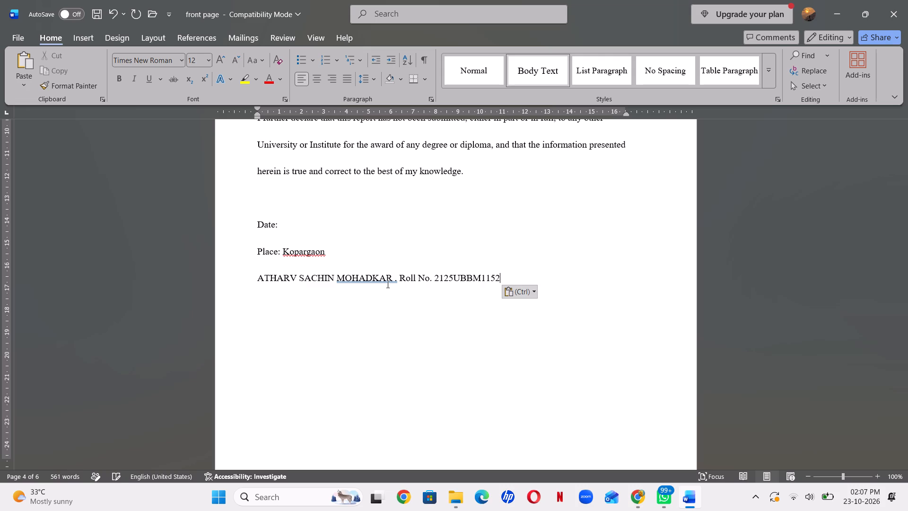
Insert spaces before the pasted name and roll number to shift them away from the left margin.
click(253, 280)
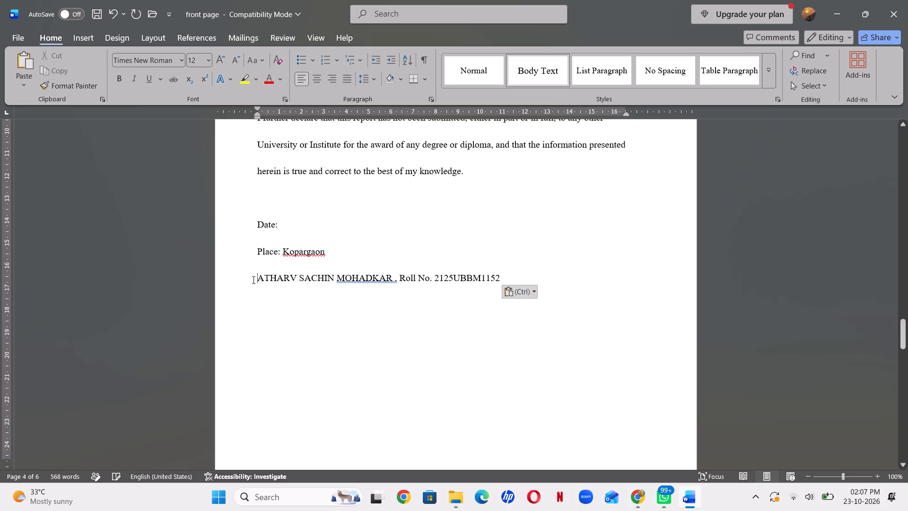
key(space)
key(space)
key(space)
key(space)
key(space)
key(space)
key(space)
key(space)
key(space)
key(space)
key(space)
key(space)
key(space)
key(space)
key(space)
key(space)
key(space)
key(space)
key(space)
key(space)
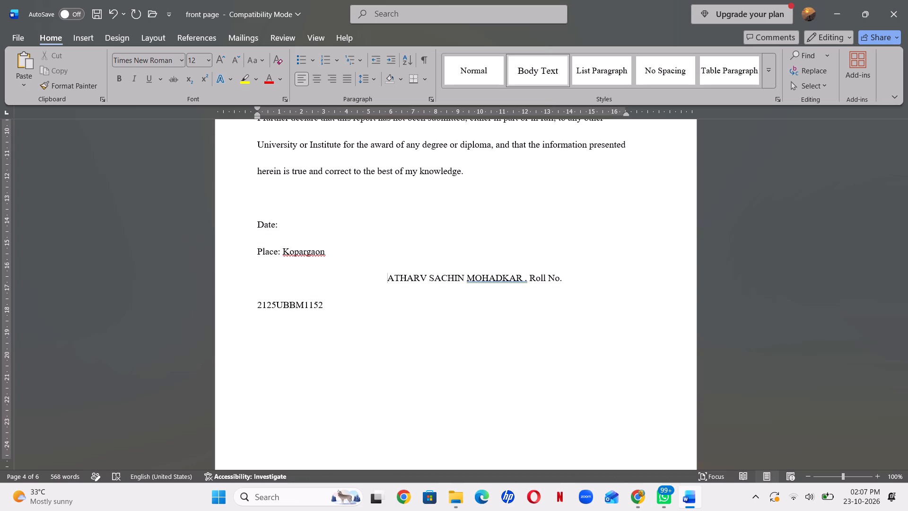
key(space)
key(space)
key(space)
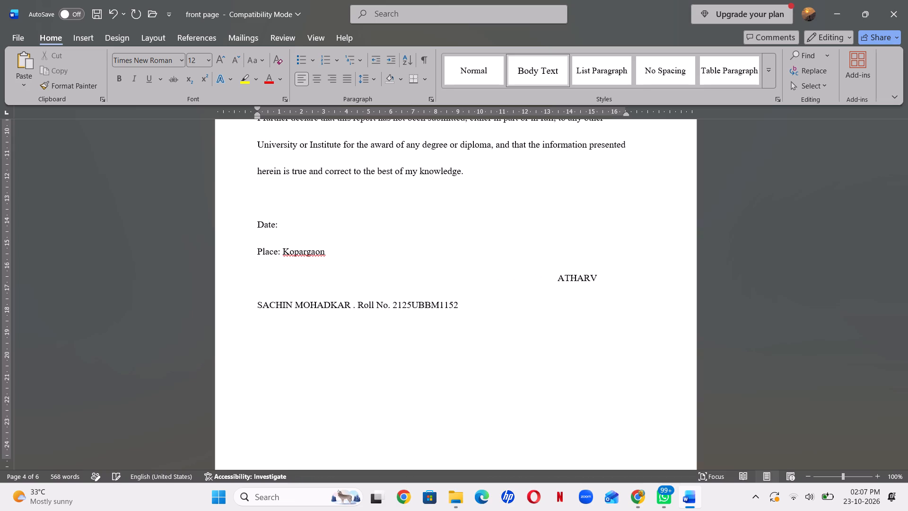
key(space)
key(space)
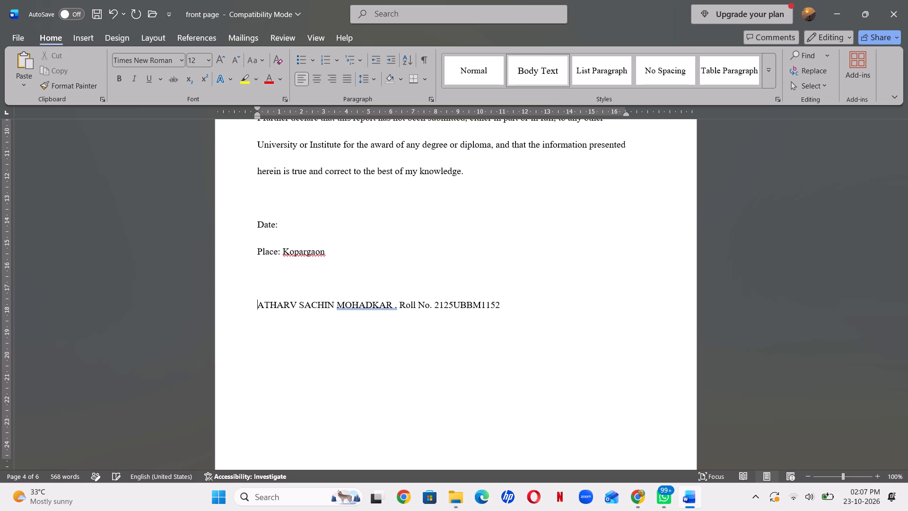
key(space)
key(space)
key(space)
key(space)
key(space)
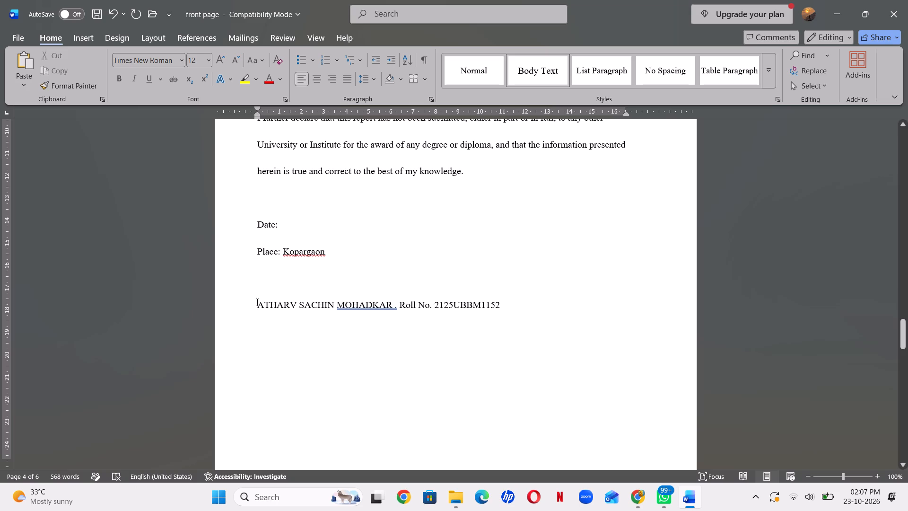
Split the signature line after the student's name so the roll number starts on its own line.
click(396, 305)
key(Return)
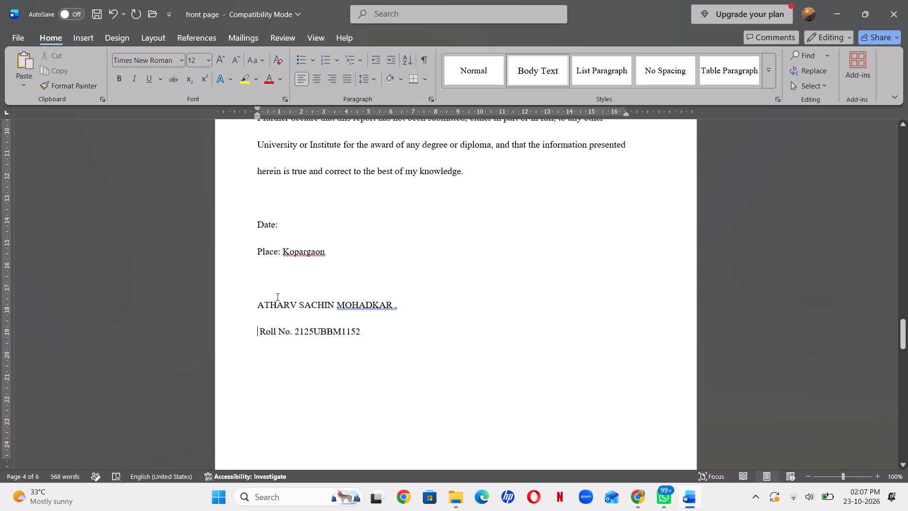
key(BackSpace)
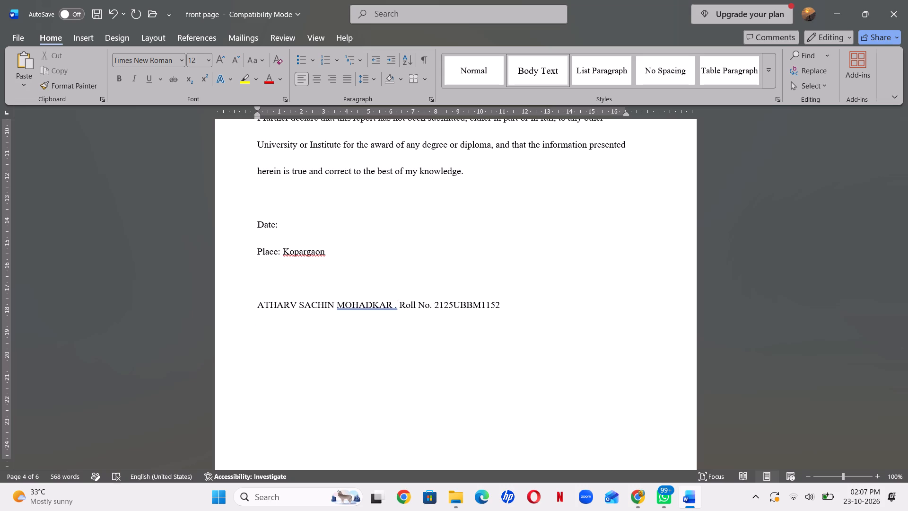
key(Return)
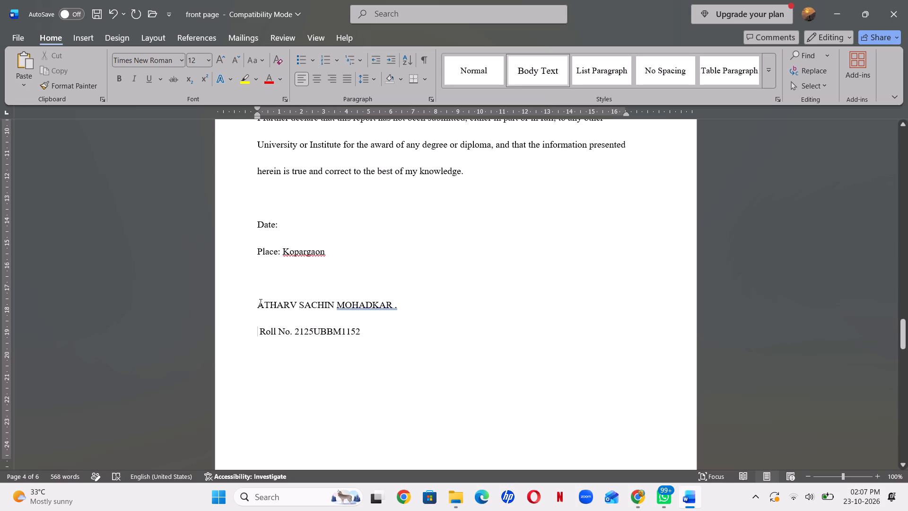
Delete the student's name from the line above the roll number.
click(260, 302)
drag(252, 305, 397, 303)
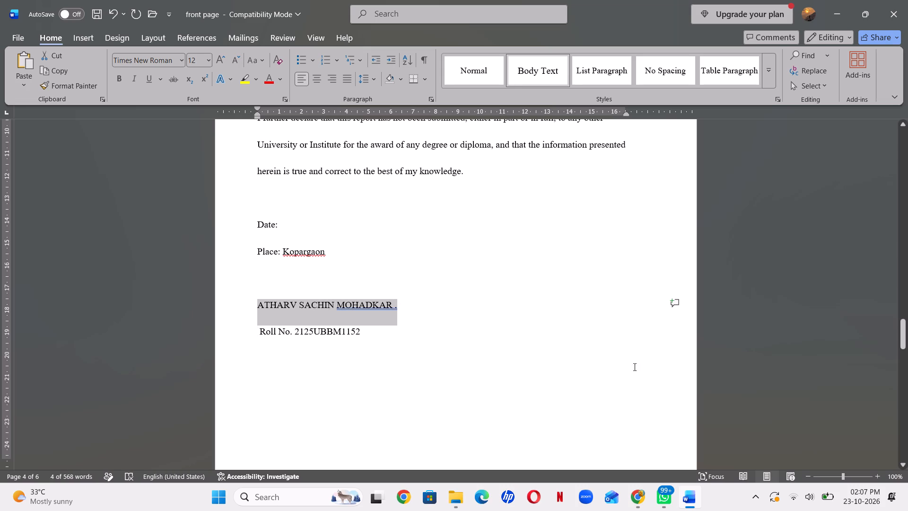
key(BackSpace)
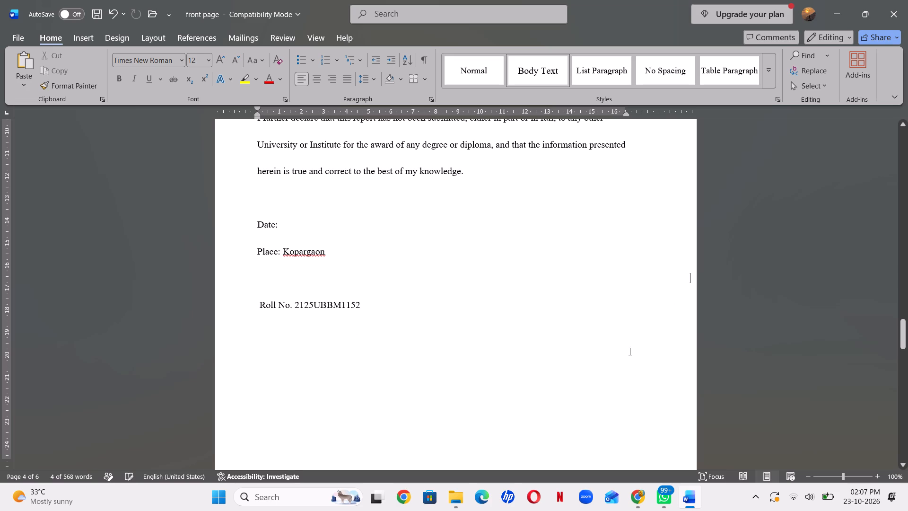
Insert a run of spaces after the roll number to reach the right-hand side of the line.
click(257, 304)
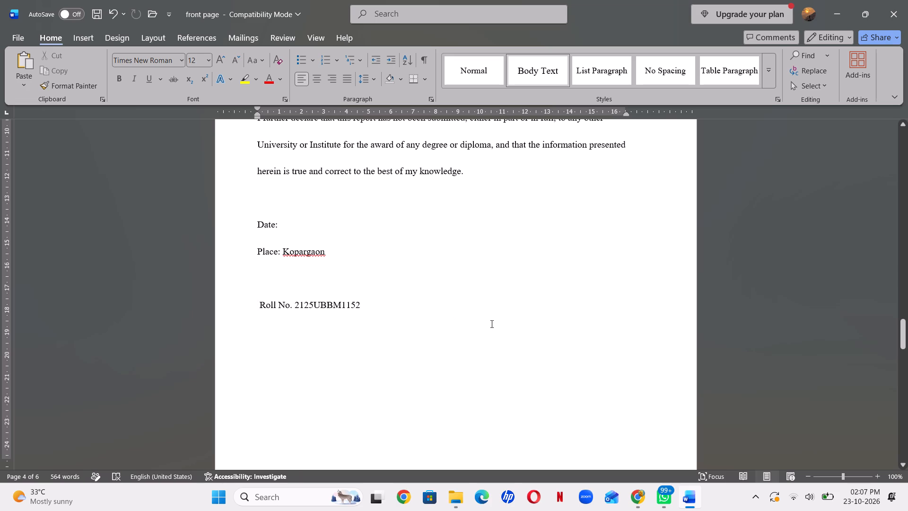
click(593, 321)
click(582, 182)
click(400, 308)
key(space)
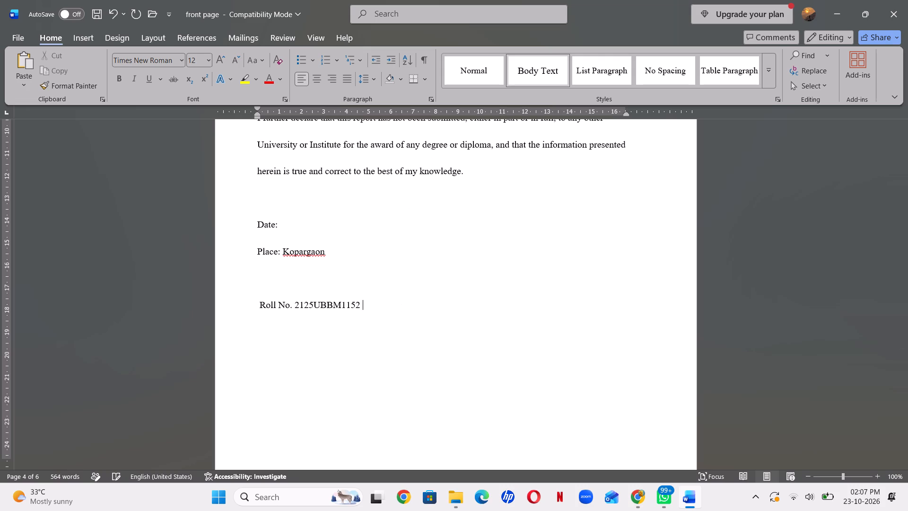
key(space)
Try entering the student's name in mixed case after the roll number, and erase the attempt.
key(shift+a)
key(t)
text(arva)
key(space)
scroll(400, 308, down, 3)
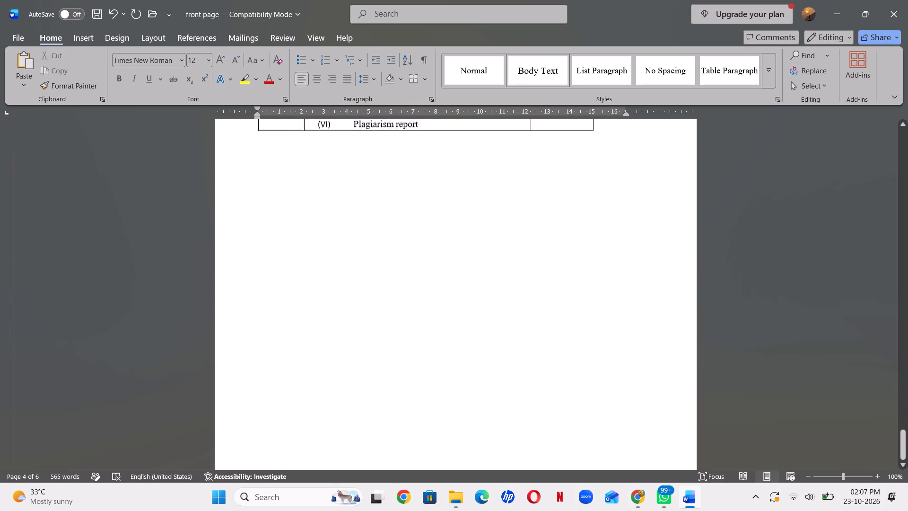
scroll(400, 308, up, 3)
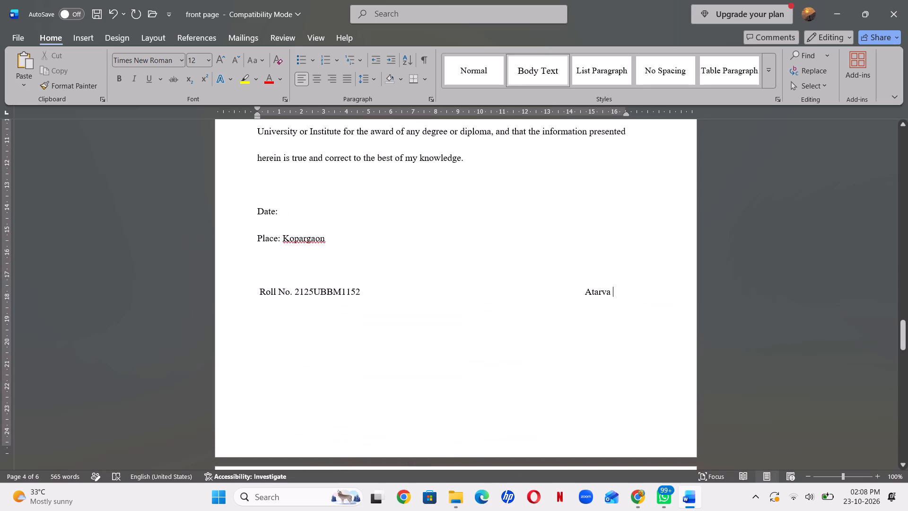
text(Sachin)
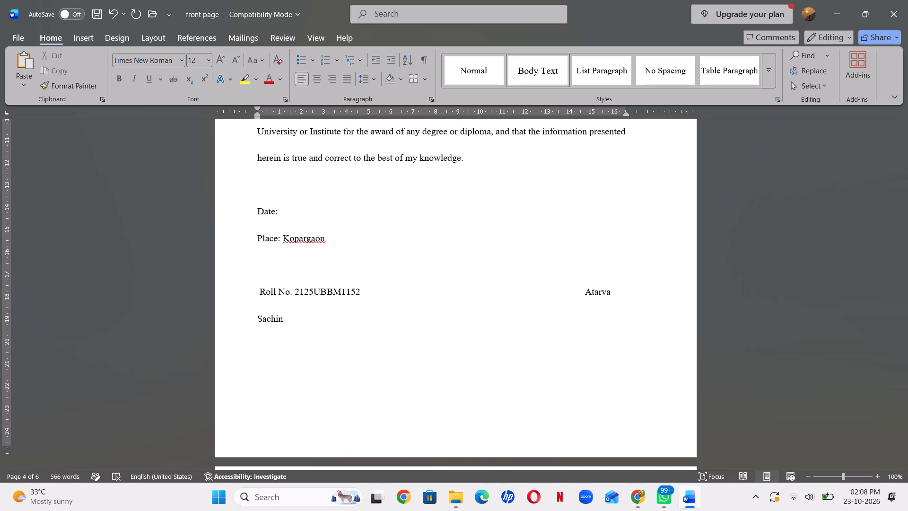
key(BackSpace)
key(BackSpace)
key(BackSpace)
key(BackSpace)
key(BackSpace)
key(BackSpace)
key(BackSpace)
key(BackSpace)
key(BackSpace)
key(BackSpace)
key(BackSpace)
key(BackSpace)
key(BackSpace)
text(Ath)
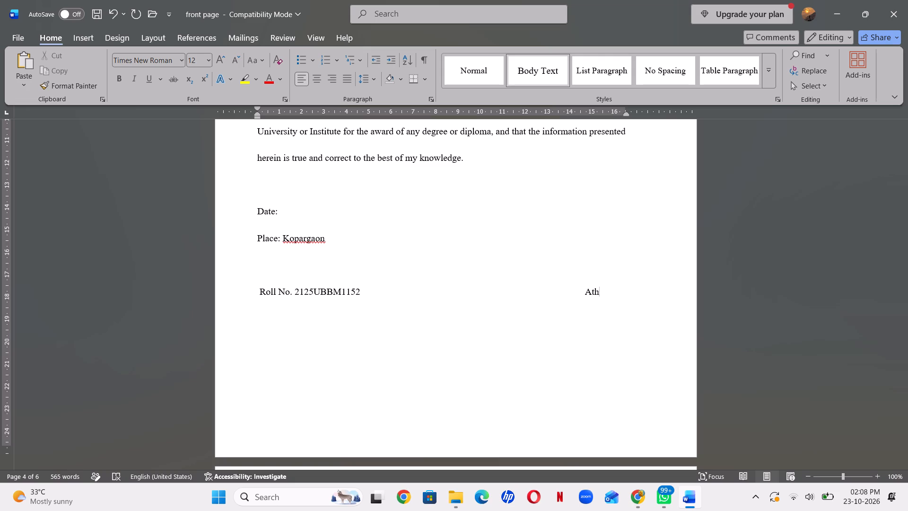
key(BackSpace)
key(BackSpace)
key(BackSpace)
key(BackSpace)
Enter the student's full name in capitals after the roll number and its spacing.
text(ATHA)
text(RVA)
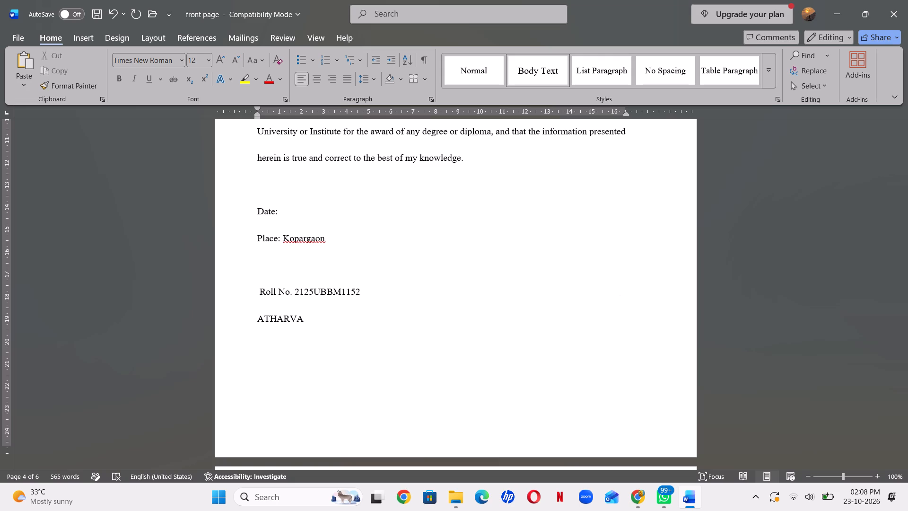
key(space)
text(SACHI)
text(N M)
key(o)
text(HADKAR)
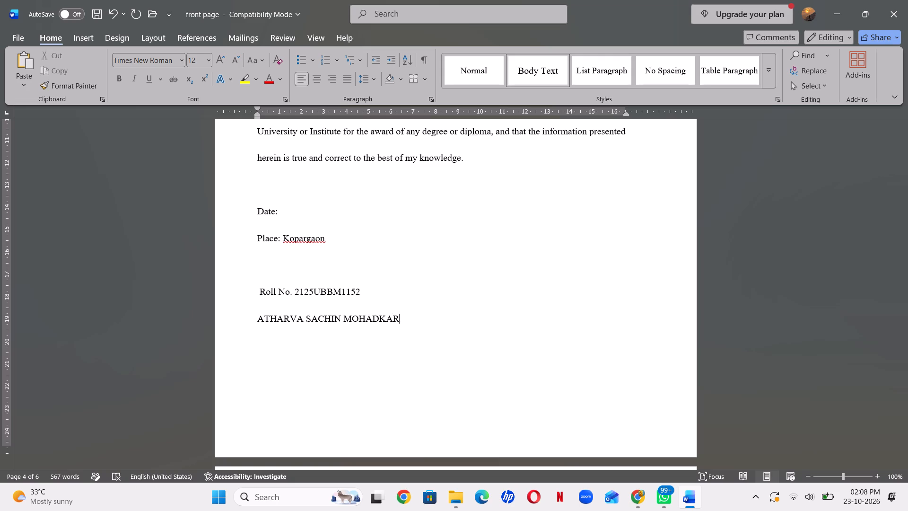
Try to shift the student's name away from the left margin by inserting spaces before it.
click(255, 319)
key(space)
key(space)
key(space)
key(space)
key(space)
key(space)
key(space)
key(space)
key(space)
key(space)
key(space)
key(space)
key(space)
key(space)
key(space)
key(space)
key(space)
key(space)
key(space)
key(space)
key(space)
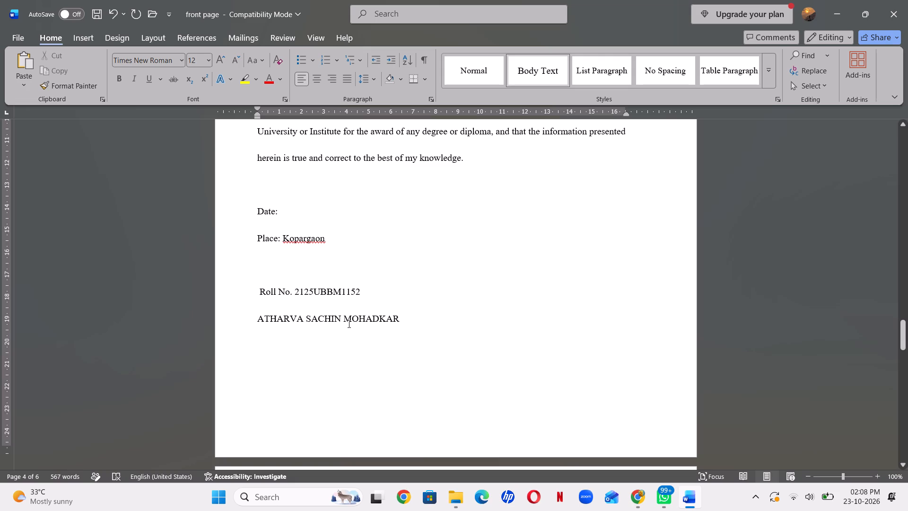
Delete the final A from the student's first name in the signature block.
click(303, 319)
key(BackSpace)
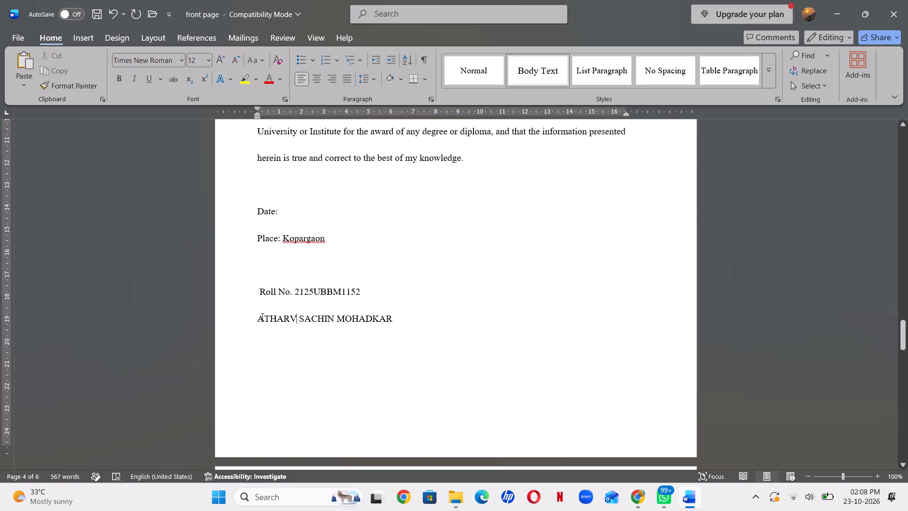
Right-align the signature block containing the roll number and the student's name.
drag(257, 317, 381, 316)
click(310, 348)
drag(256, 319, 375, 316)
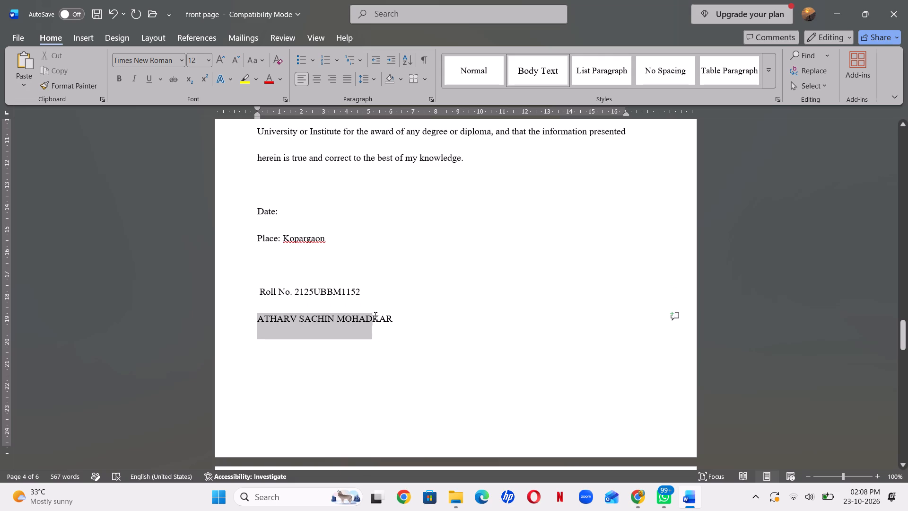
drag(375, 316, 390, 316)
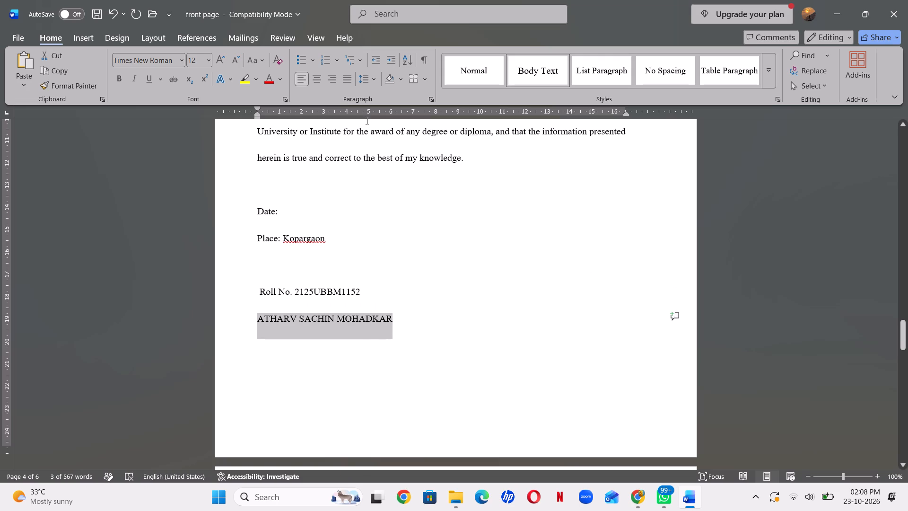
click(334, 72)
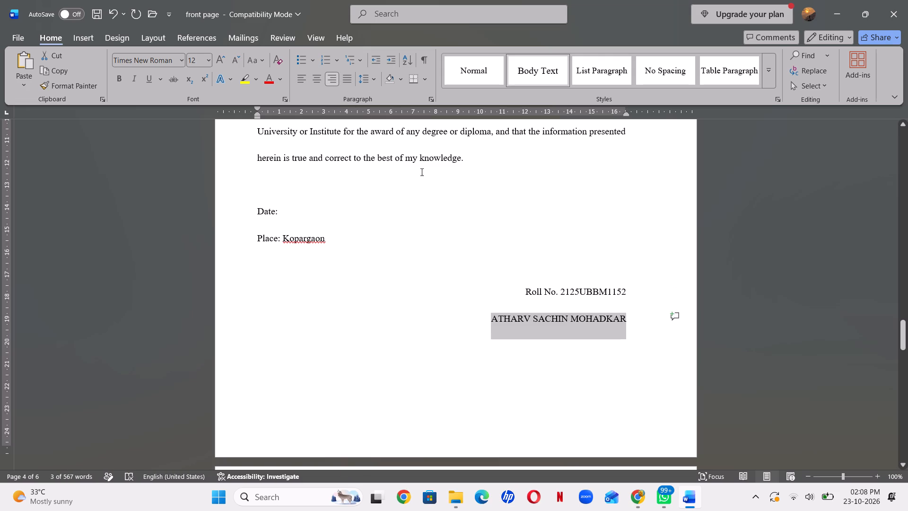
Delete the roll number line above the student's name.
click(537, 287)
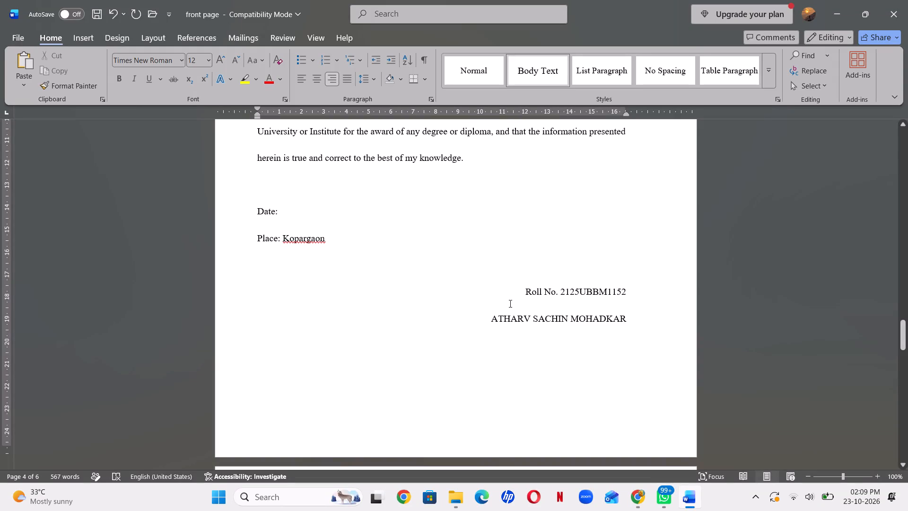
drag(524, 292, 597, 290)
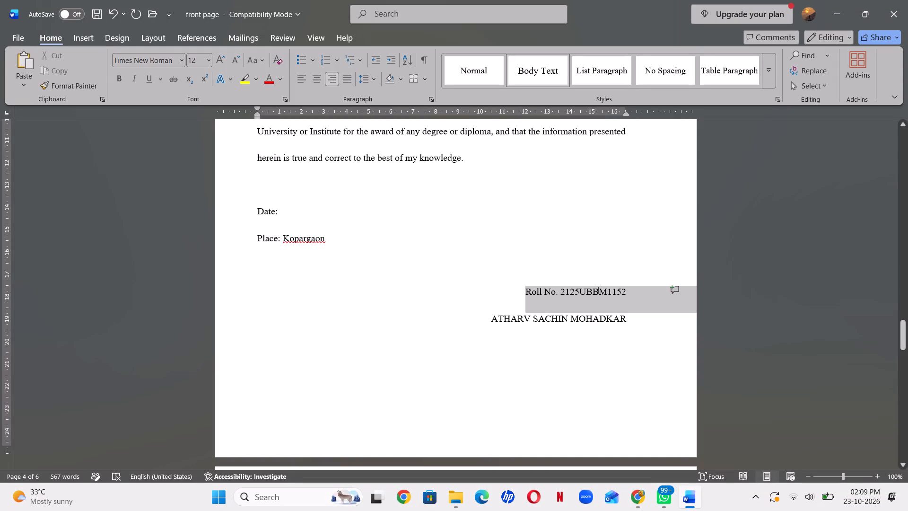
drag(597, 290, 598, 290)
key(BackSpace)
Start a new right-aligned line directly below the student's name in the Declaration's signature block.
click(541, 306)
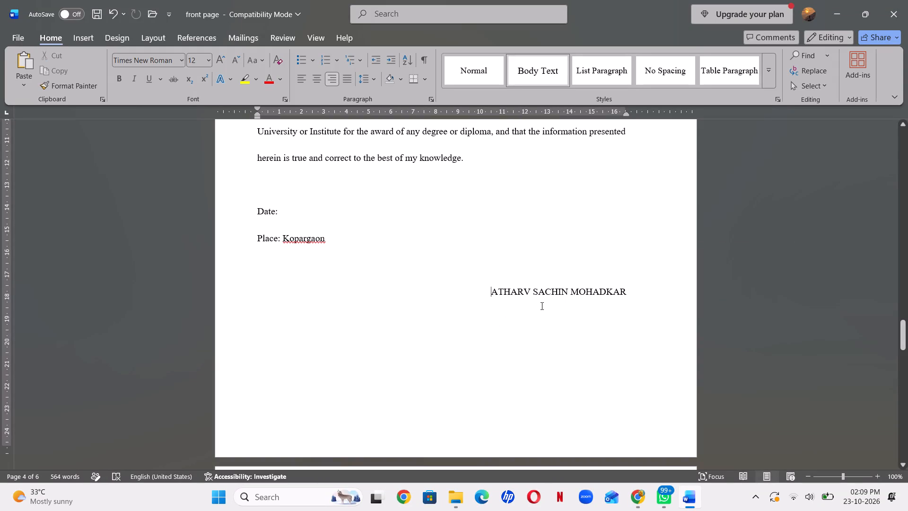
click(631, 292)
key(Return)
key(Return)
key(Return)
key(BackSpace)
key(BackSpace)
key(BackSpace)
key(Left)
key(Left)
key(Left)
key(Left)
key(Left)
key(Left)
key(Left)
key(Left)
key(Left)
key(Left)
key(Left)
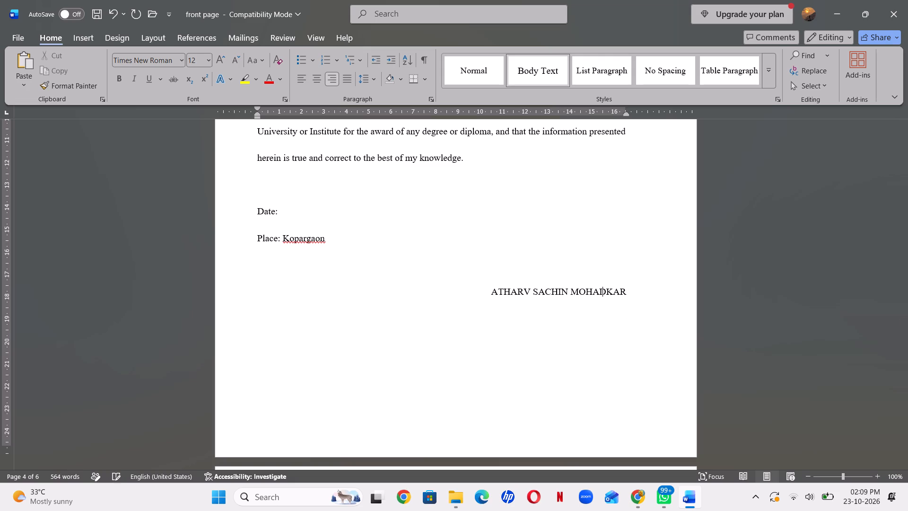
key(Down)
Enter the label "Roll No:" on the line below the student's name.
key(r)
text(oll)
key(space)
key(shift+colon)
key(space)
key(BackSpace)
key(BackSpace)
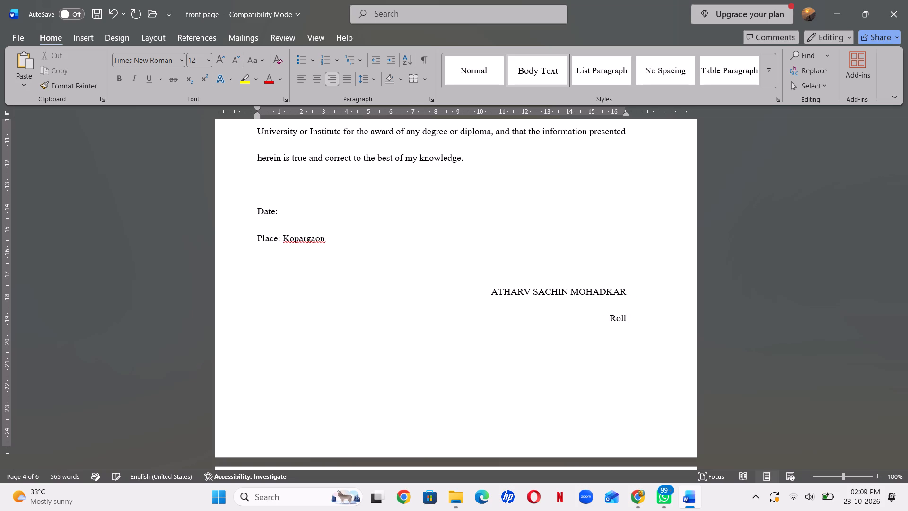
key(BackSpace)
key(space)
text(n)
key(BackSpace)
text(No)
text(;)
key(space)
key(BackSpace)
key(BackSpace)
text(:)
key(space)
Enter the student's roll number after the "Roll No:" label.
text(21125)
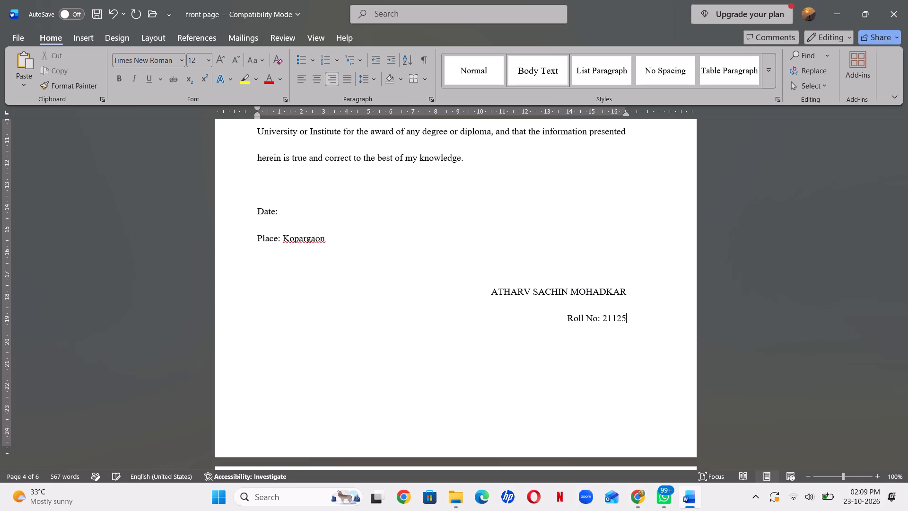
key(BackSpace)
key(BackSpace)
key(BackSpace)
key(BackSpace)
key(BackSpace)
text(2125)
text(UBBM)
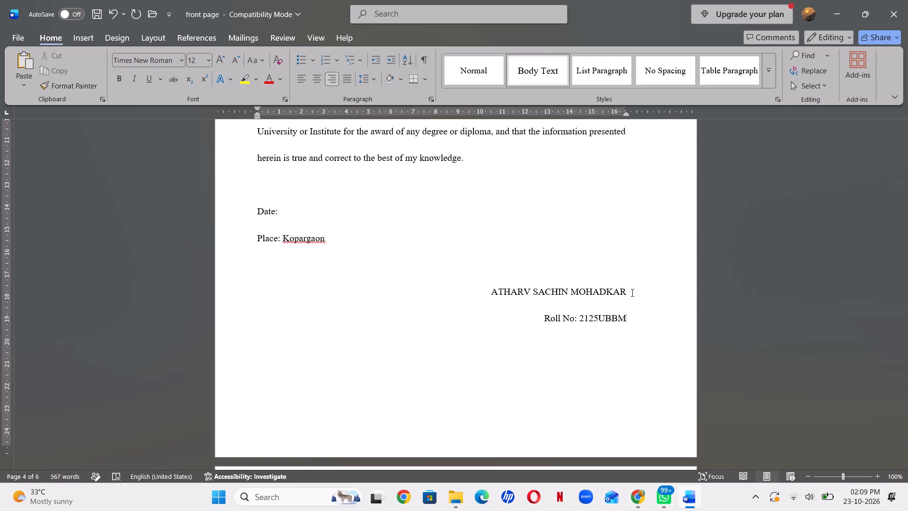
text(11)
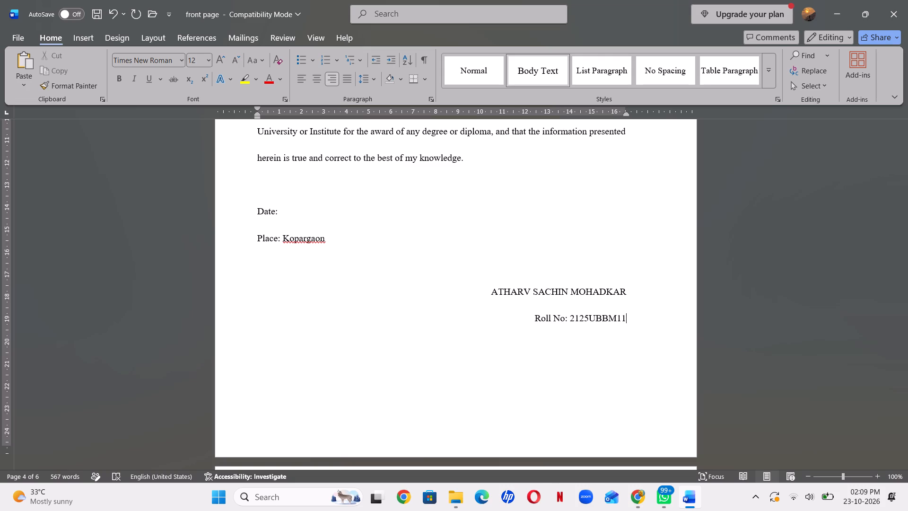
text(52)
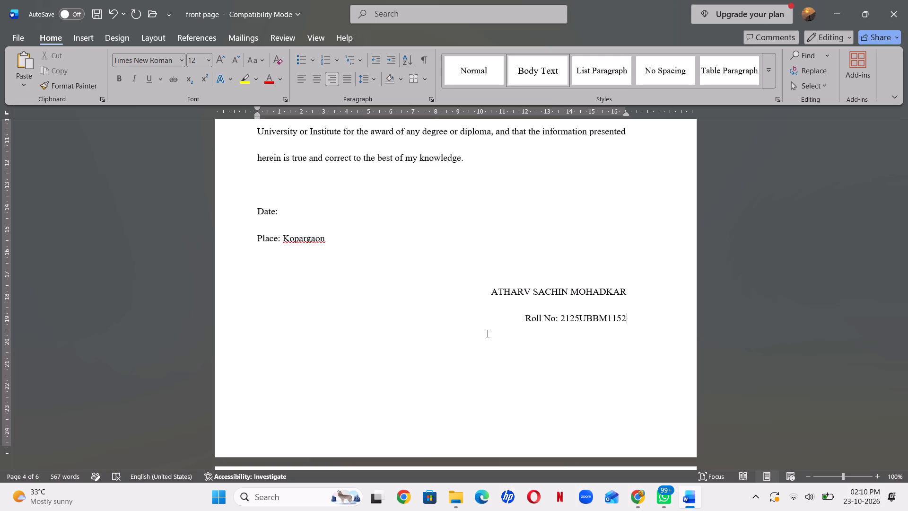
Add a space after the "Date:" label on the Declaration page.
click(297, 217)
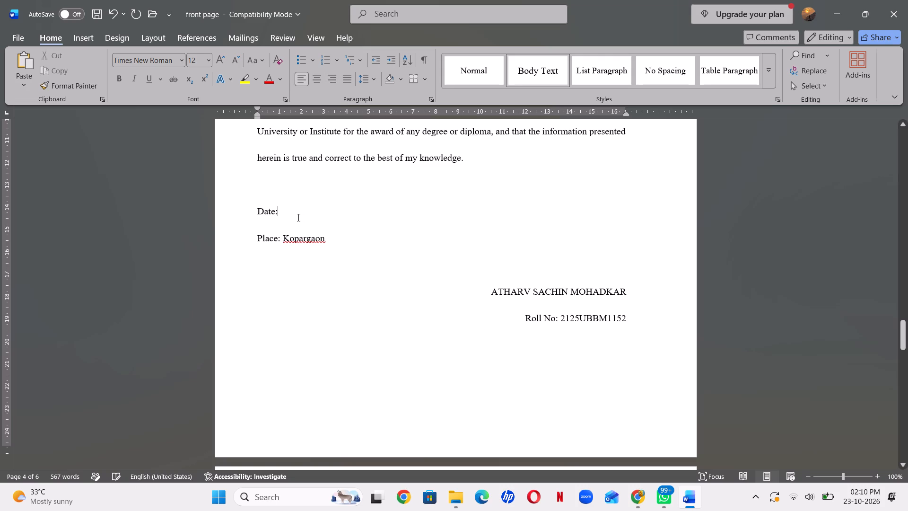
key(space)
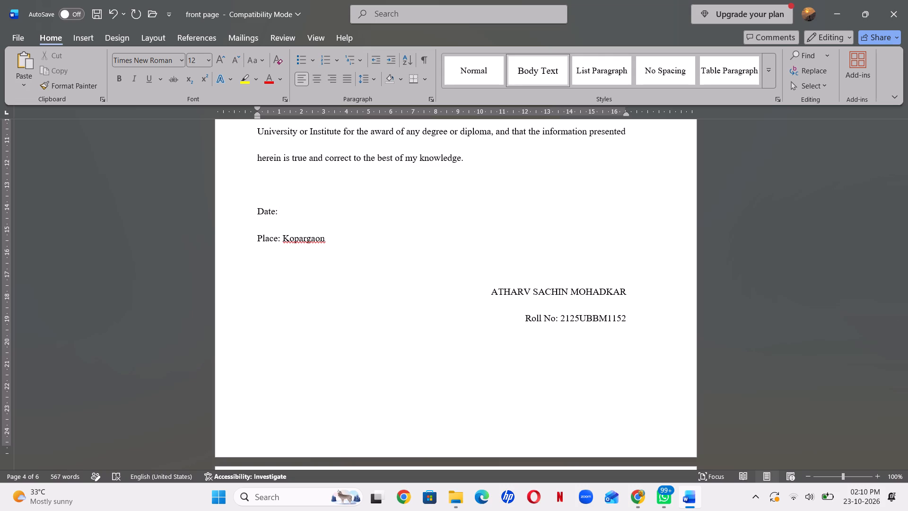
Look through the chapter table on the Index page that follows the Declaration.
scroll(297, 217, down, 1)
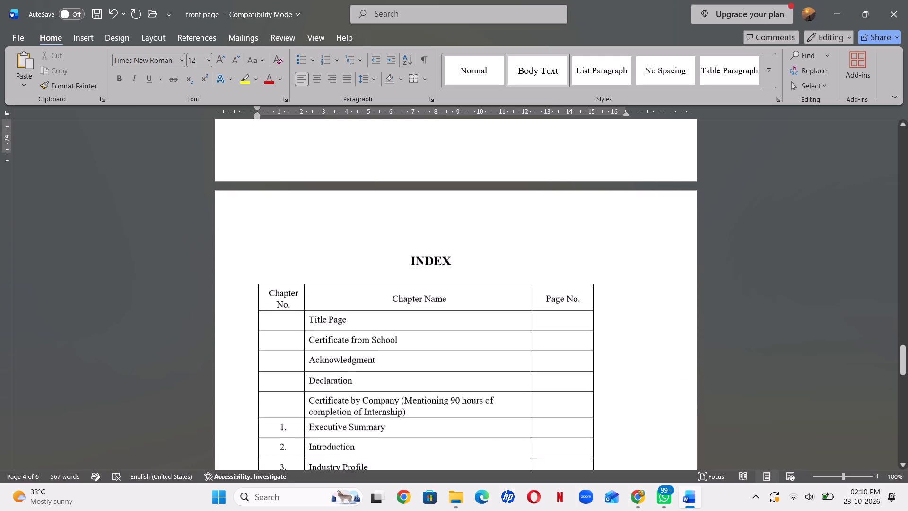
scroll(297, 217, down, 1)
scroll(297, 217, up, 1)
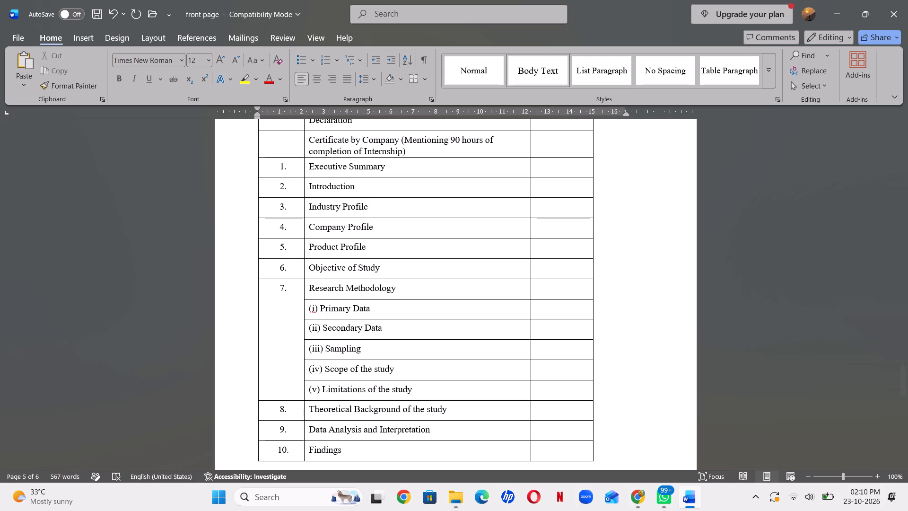
triple_click(297, 217)
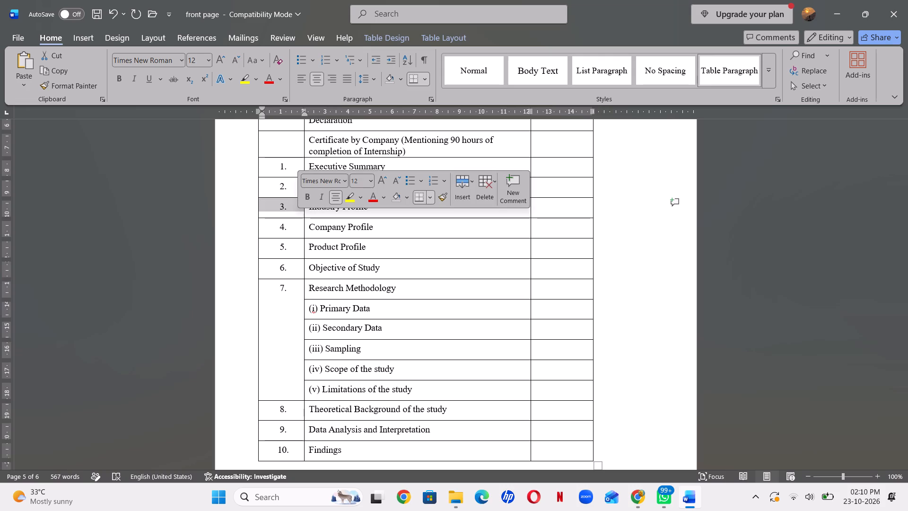
click(232, 287)
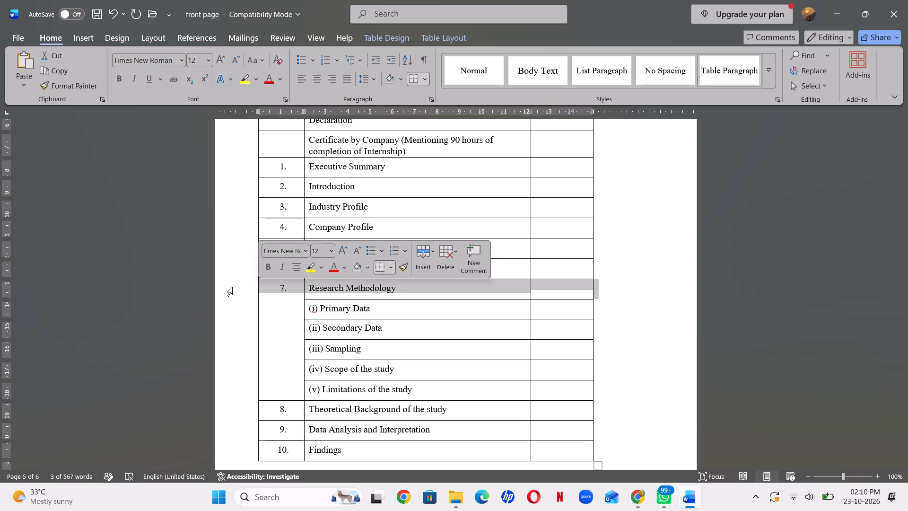
scroll(232, 287, up, 1)
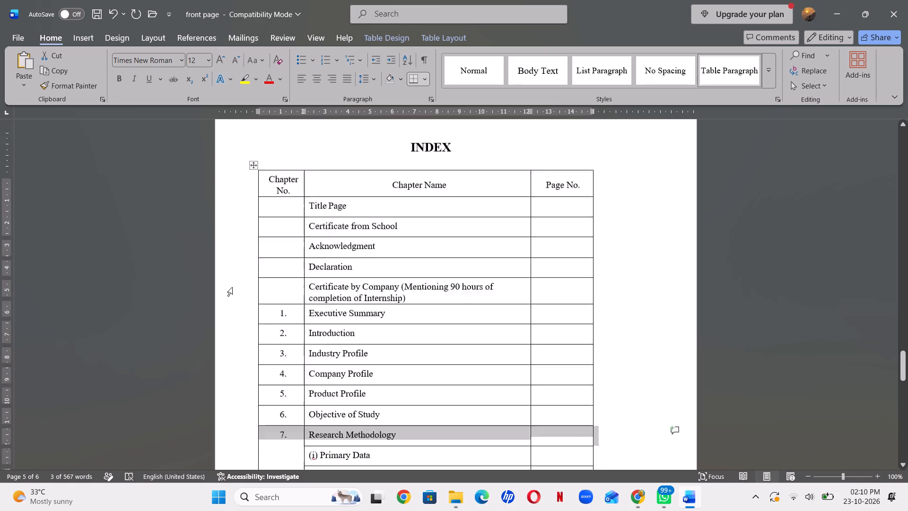
scroll(232, 287, up, 2)
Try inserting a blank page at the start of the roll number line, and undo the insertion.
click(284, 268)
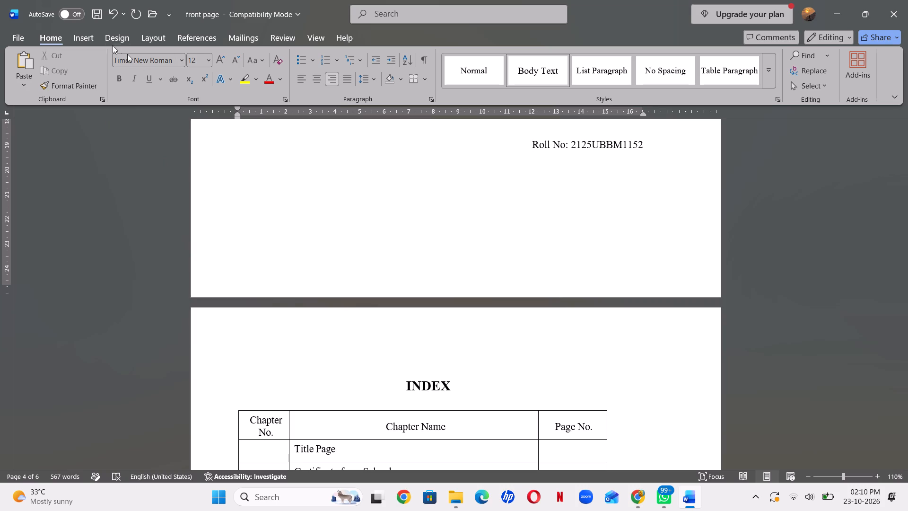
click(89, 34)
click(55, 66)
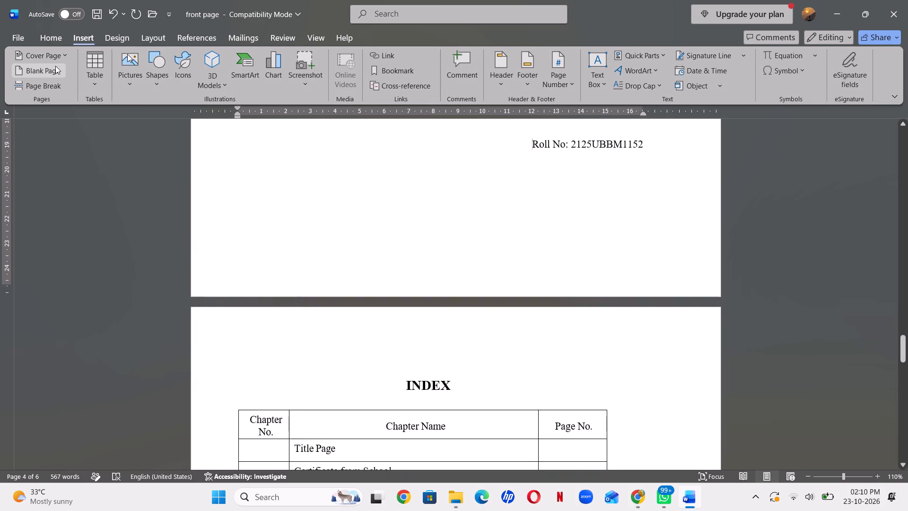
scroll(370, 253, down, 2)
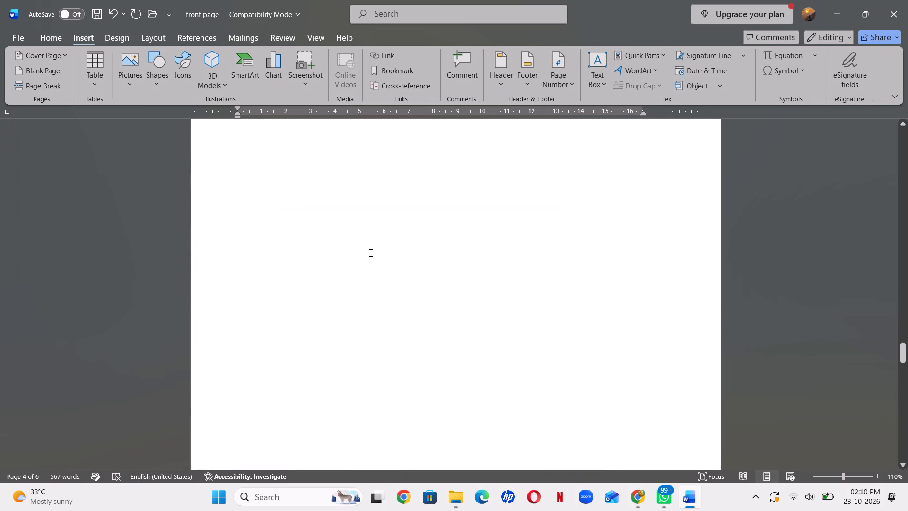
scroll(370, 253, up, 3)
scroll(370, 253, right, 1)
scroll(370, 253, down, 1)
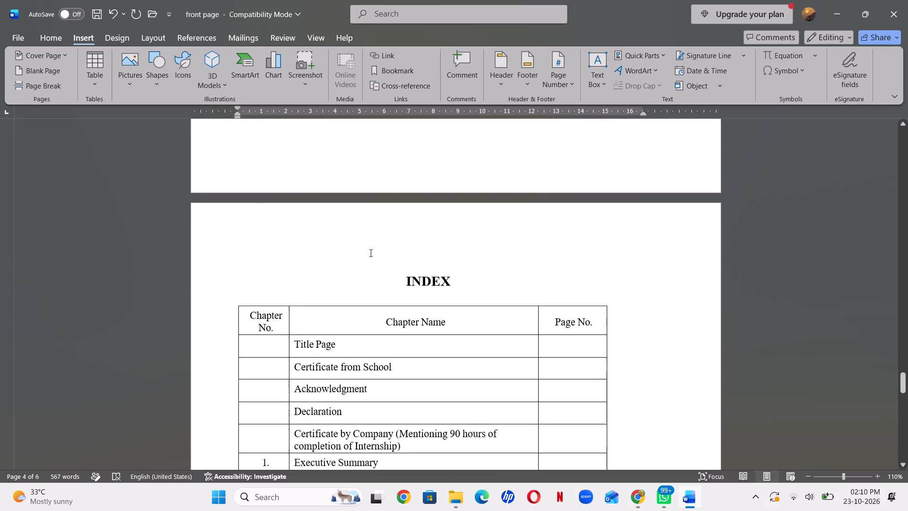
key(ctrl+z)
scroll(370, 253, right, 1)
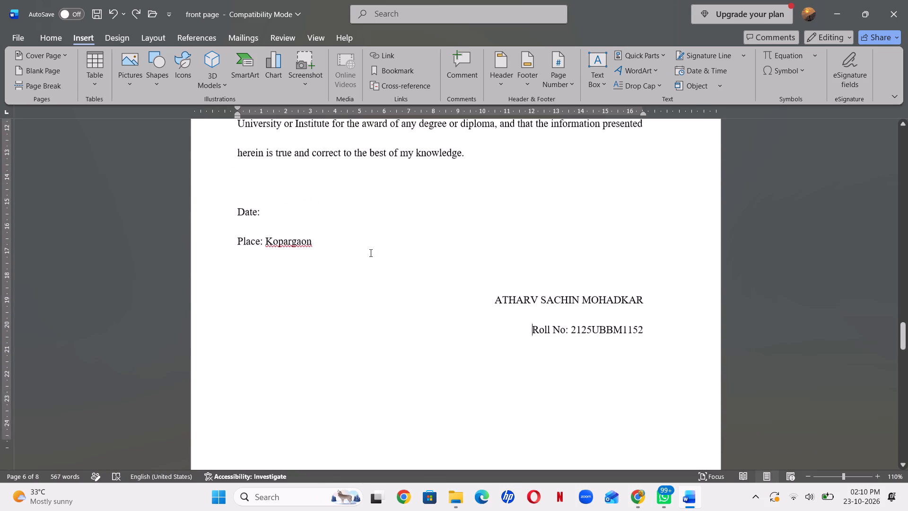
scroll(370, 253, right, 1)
Insert a blank page after the roll number, between the Declaration and the Index.
click(661, 214)
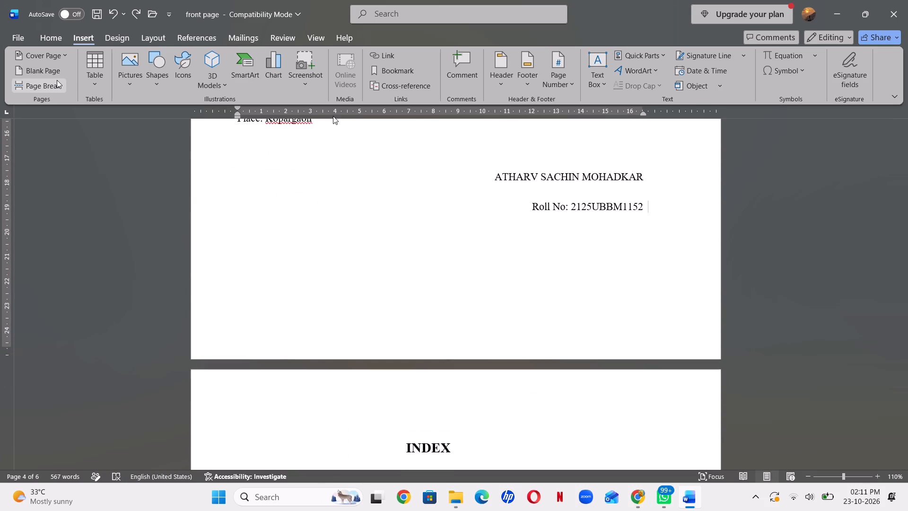
click(50, 72)
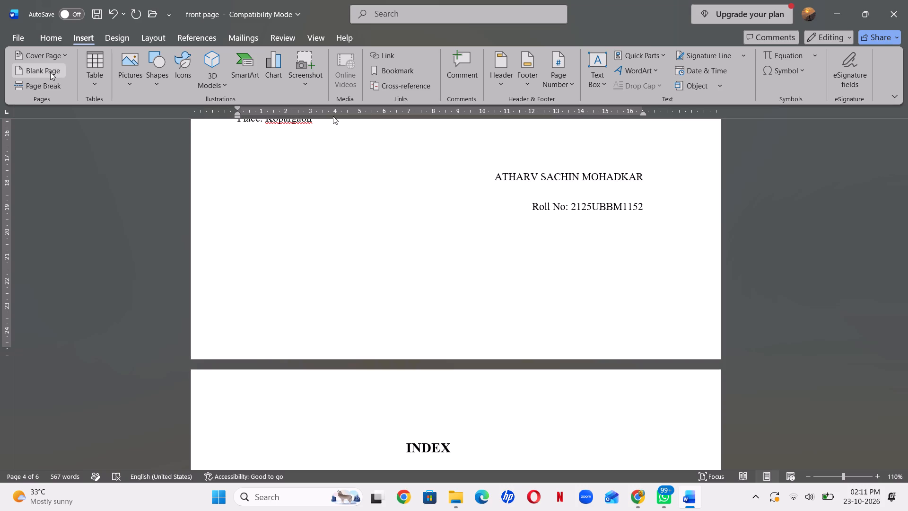
click(50, 72)
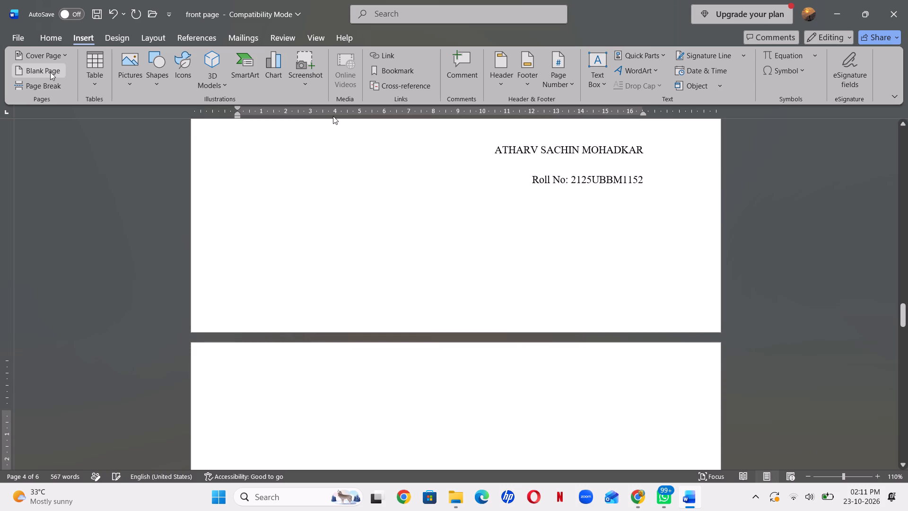
scroll(185, 222, down, 2)
scroll(185, 222, up, 1)
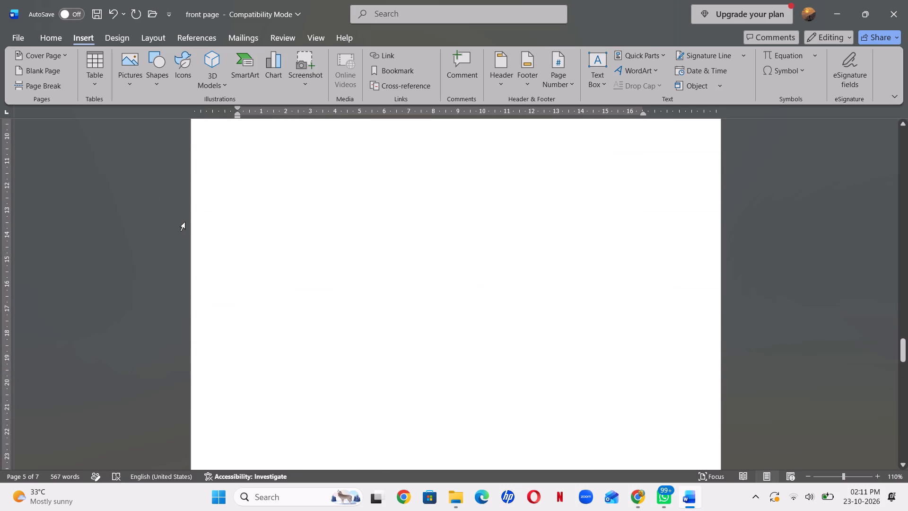
scroll(185, 222, up, 1)
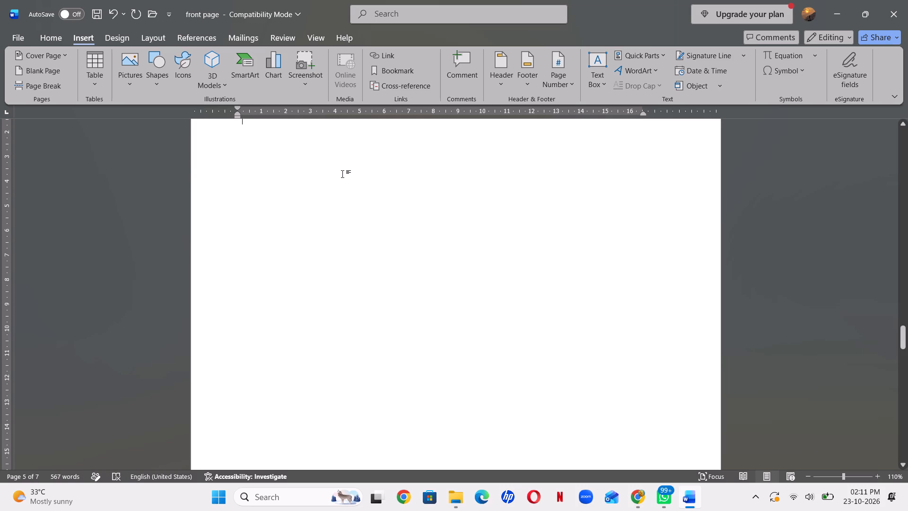
scroll(337, 178, up, 1)
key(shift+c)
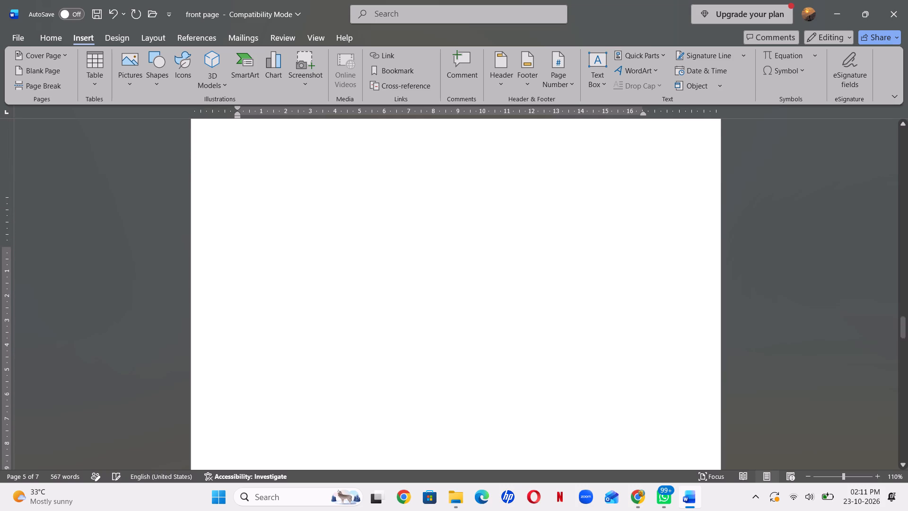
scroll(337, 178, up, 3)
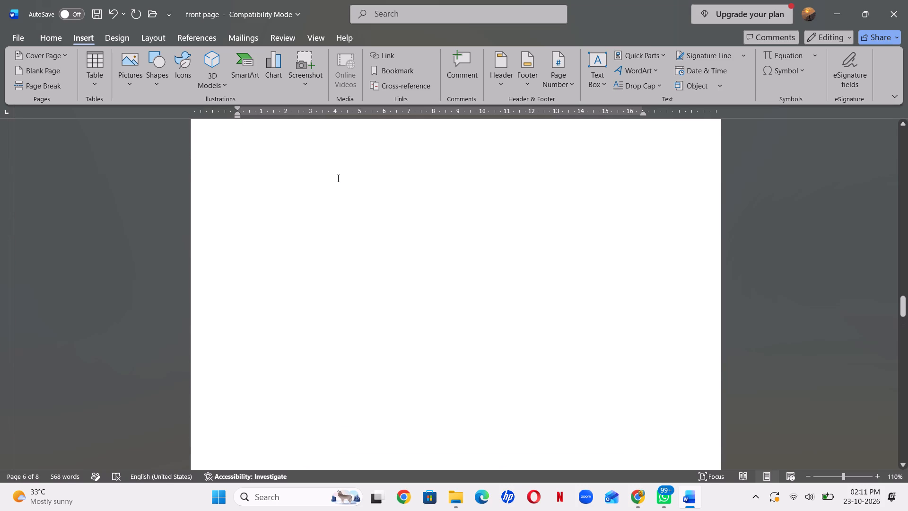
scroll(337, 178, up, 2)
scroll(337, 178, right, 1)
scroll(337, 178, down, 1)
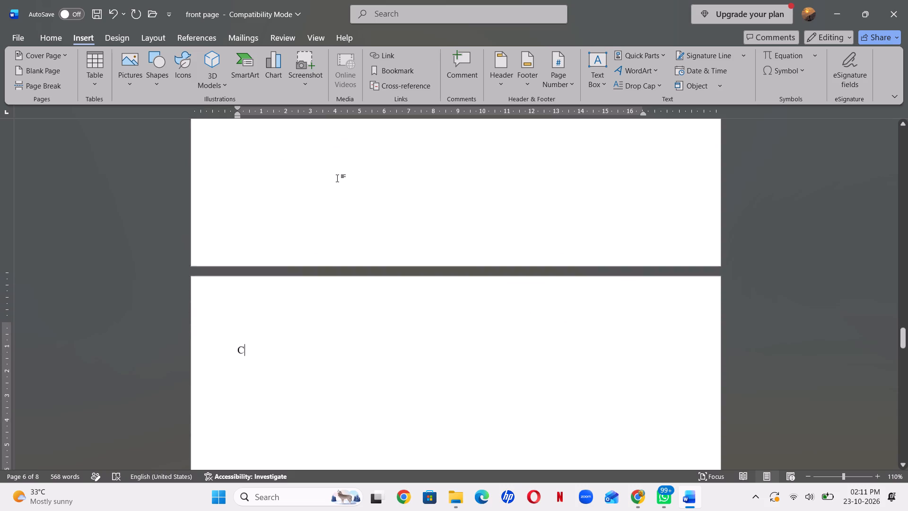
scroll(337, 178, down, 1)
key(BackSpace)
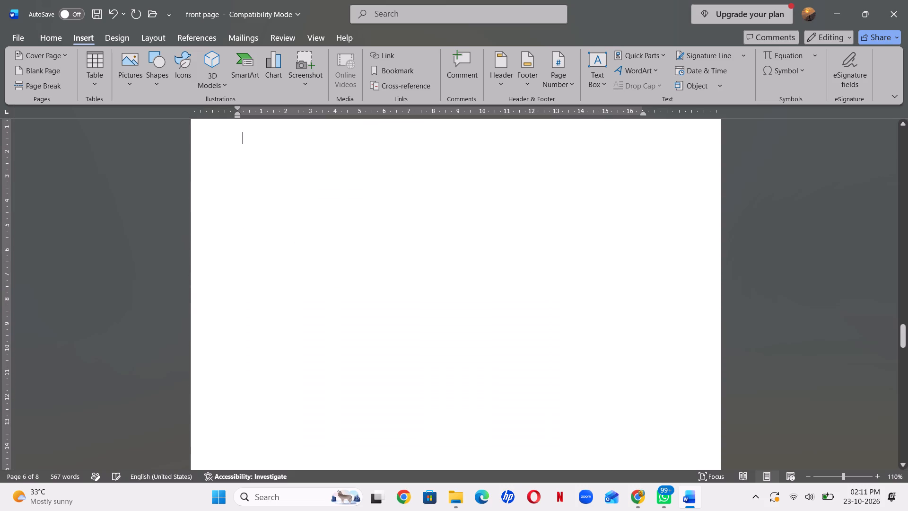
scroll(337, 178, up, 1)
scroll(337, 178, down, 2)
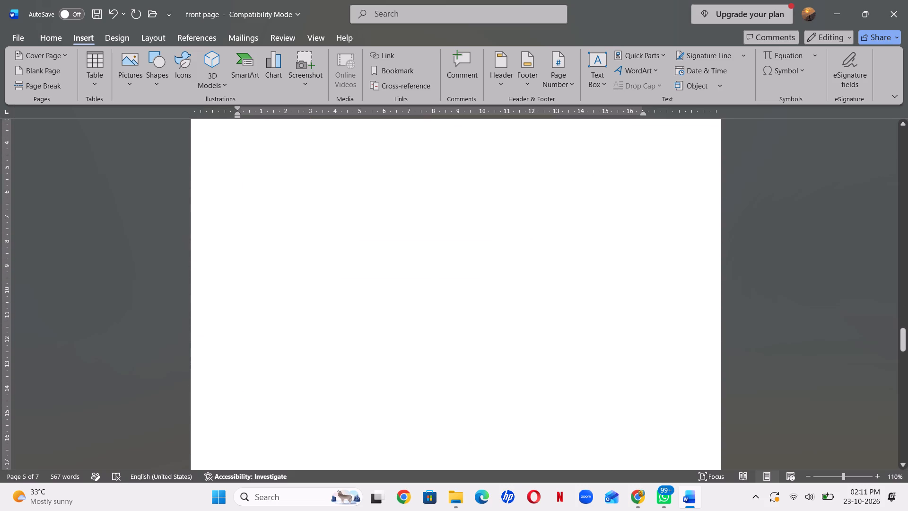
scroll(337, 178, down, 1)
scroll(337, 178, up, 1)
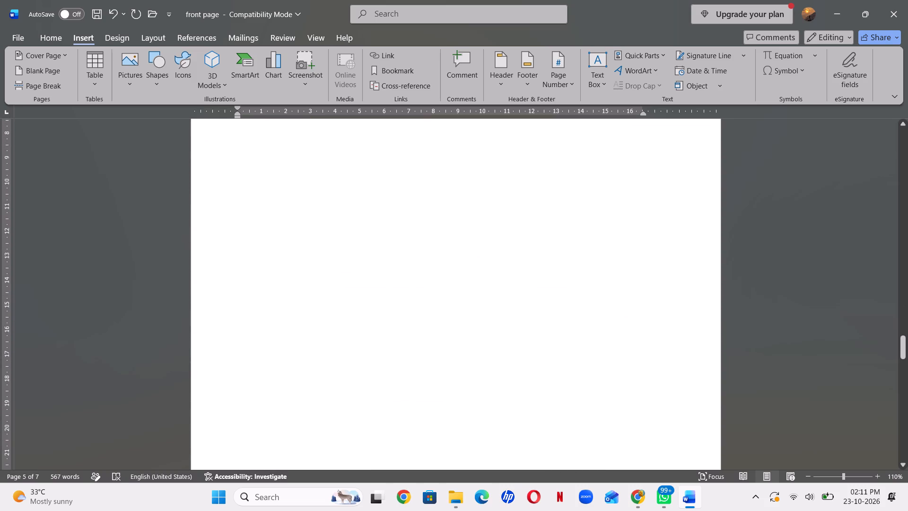
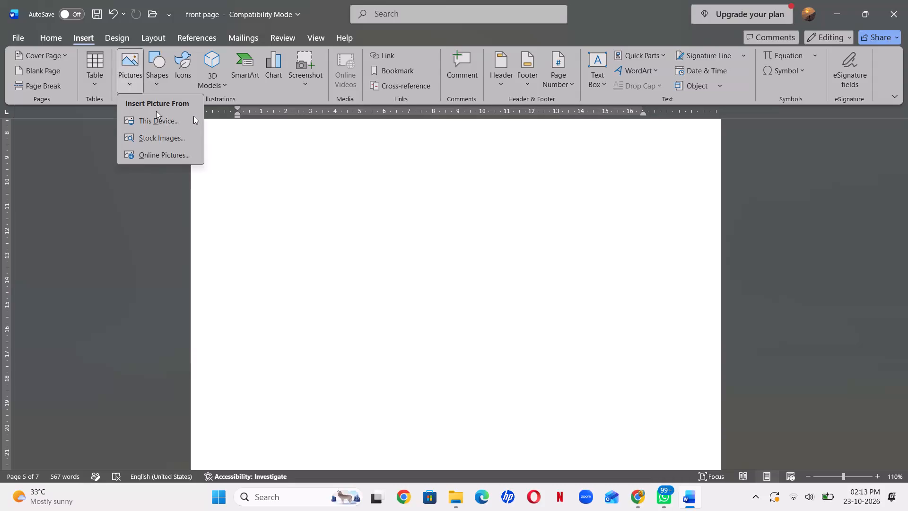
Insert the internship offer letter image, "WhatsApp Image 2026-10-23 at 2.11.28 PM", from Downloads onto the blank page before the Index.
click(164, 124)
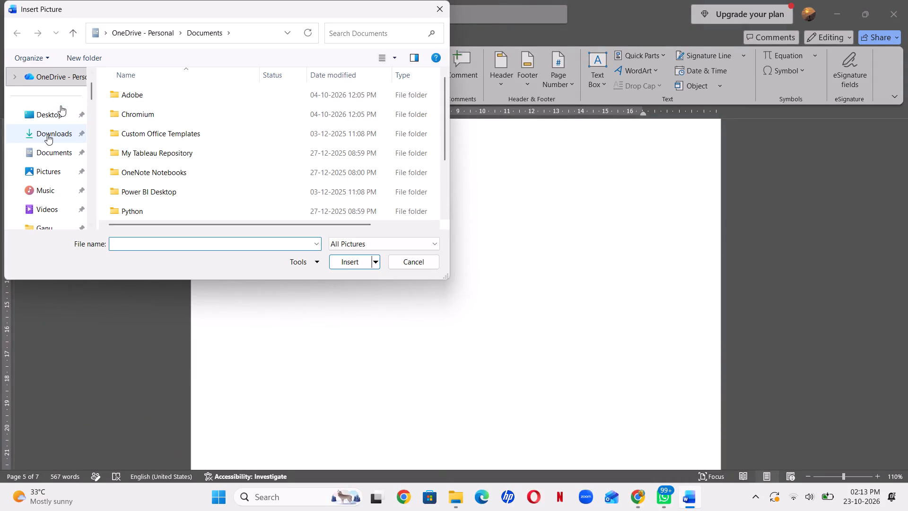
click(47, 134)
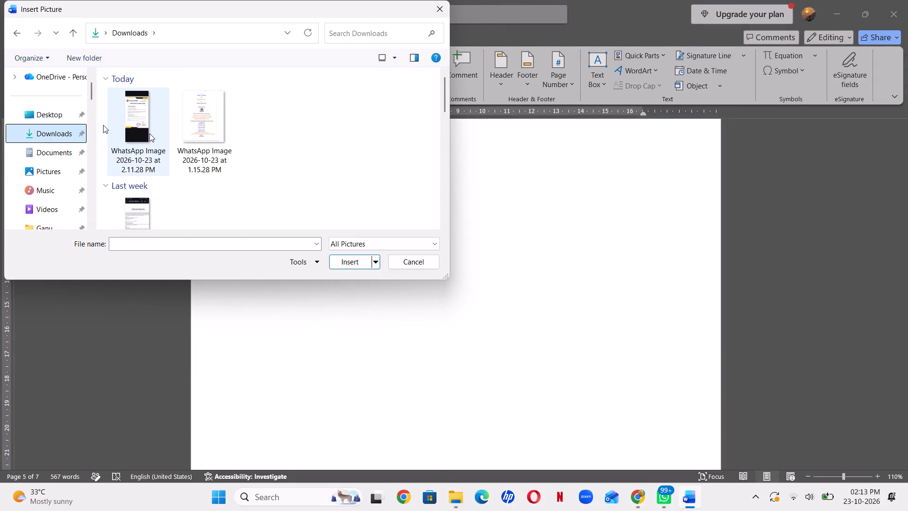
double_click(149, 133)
Examine how the inserted offer letter picture sits between the Declaration and Index pages.
scroll(403, 225, up, 1)
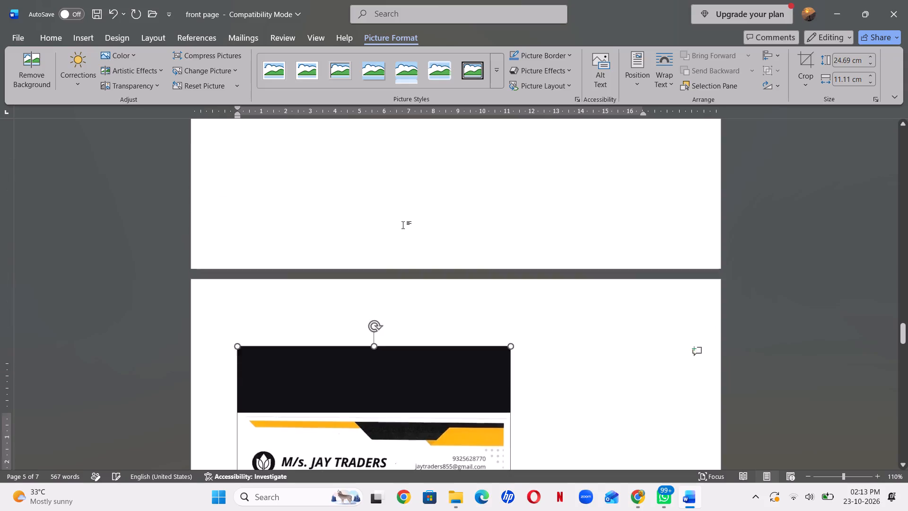
scroll(403, 225, up, 3)
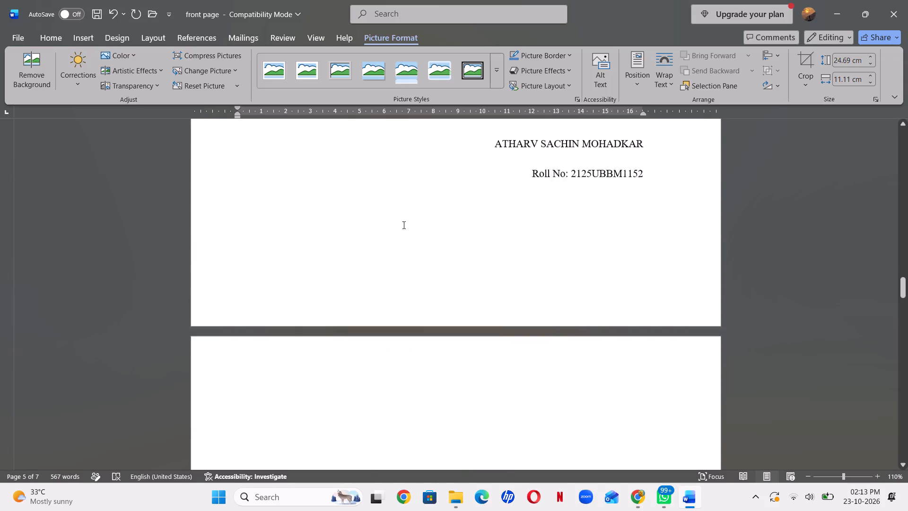
scroll(403, 225, up, 1)
scroll(403, 225, right, 1)
scroll(403, 225, down, 1)
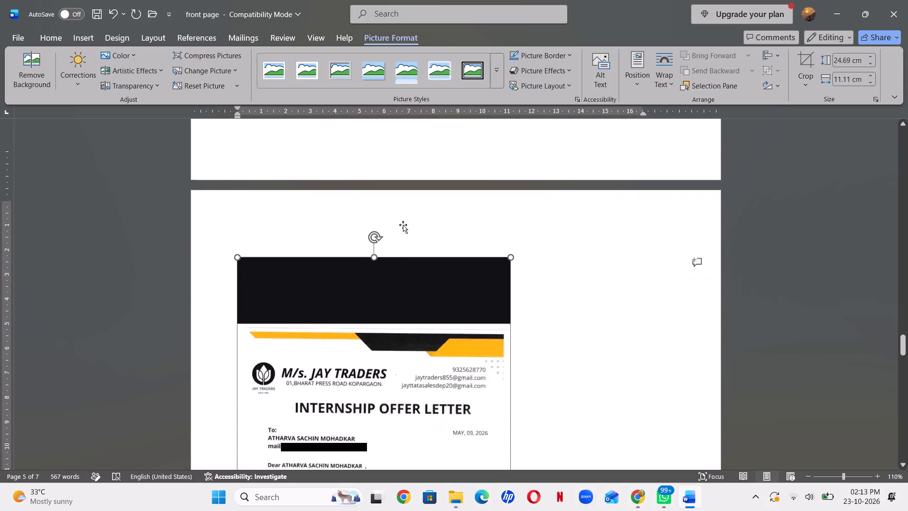
scroll(403, 225, down, 2)
scroll(403, 225, up, 1)
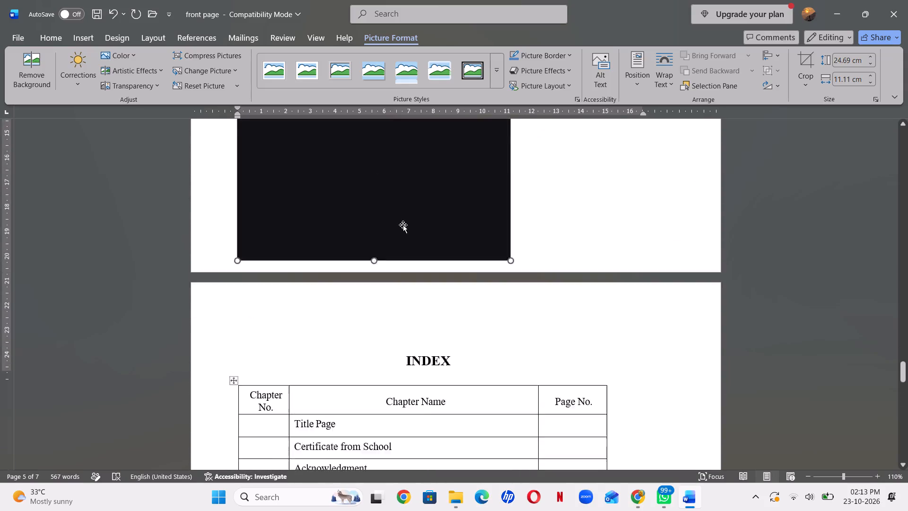
scroll(403, 225, up, 2)
scroll(363, 258, up, 1)
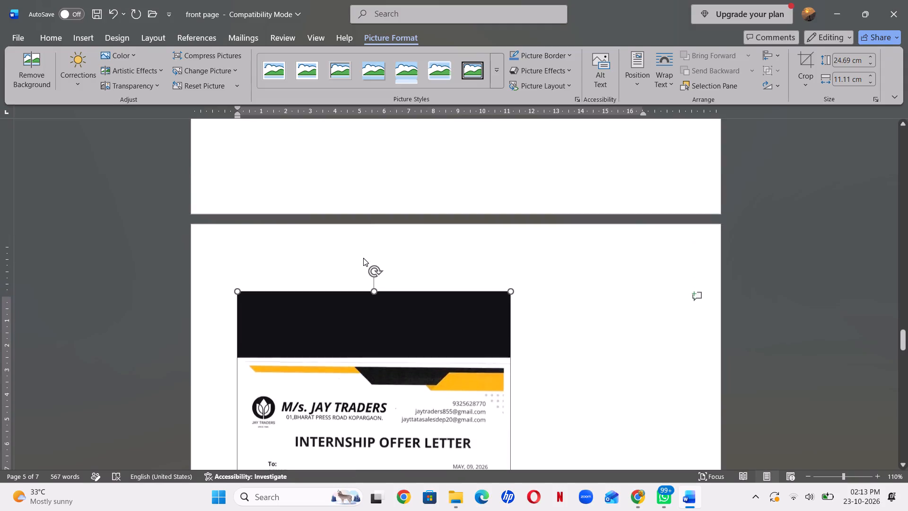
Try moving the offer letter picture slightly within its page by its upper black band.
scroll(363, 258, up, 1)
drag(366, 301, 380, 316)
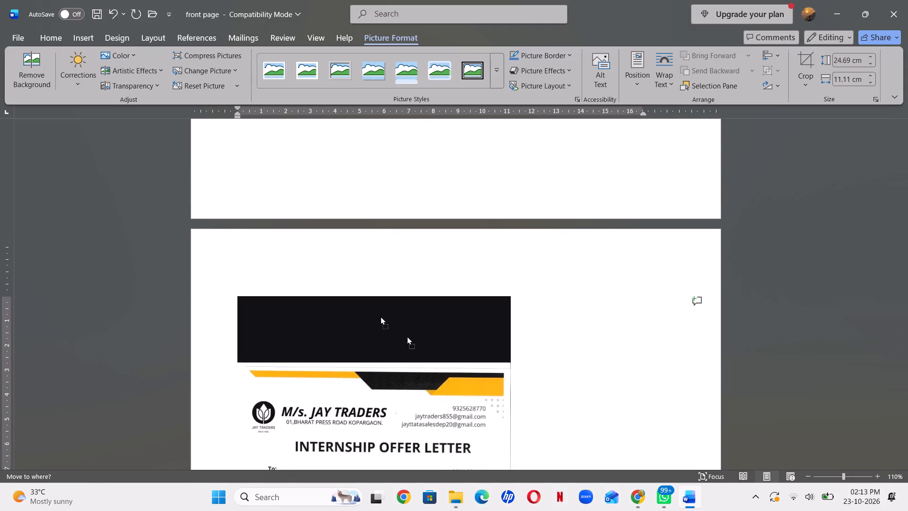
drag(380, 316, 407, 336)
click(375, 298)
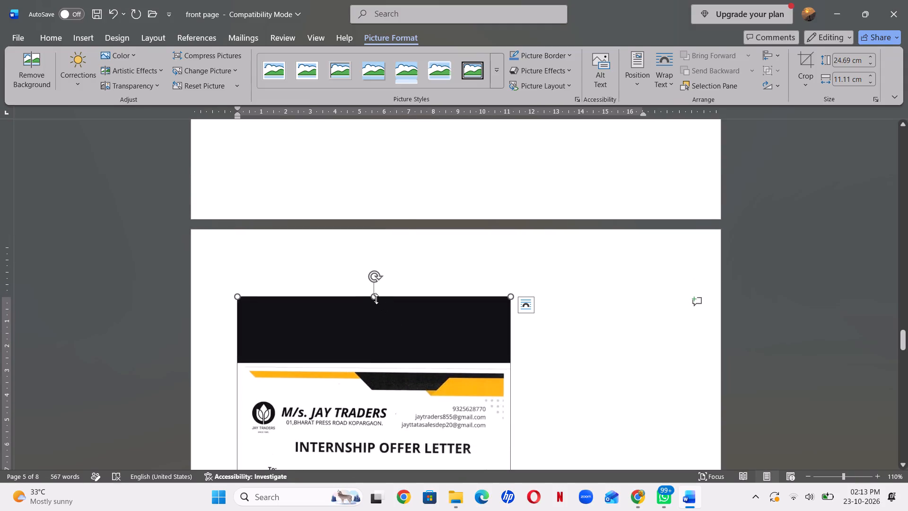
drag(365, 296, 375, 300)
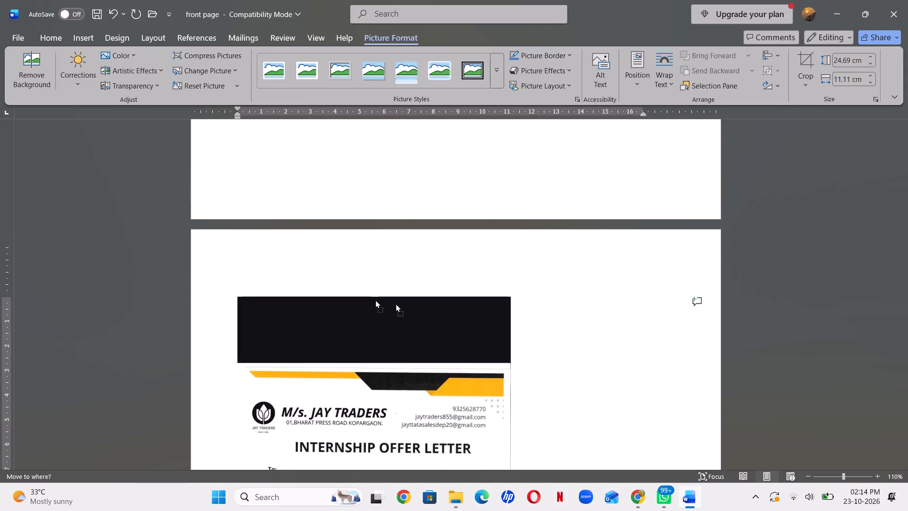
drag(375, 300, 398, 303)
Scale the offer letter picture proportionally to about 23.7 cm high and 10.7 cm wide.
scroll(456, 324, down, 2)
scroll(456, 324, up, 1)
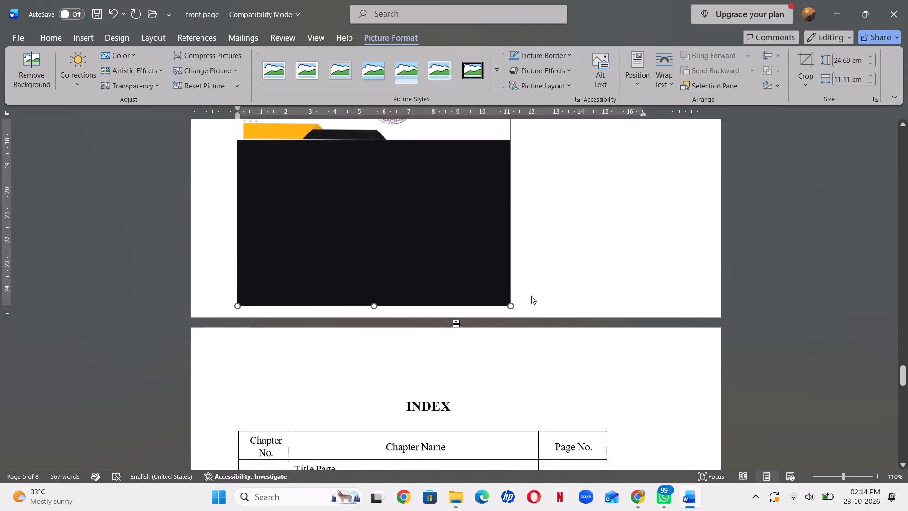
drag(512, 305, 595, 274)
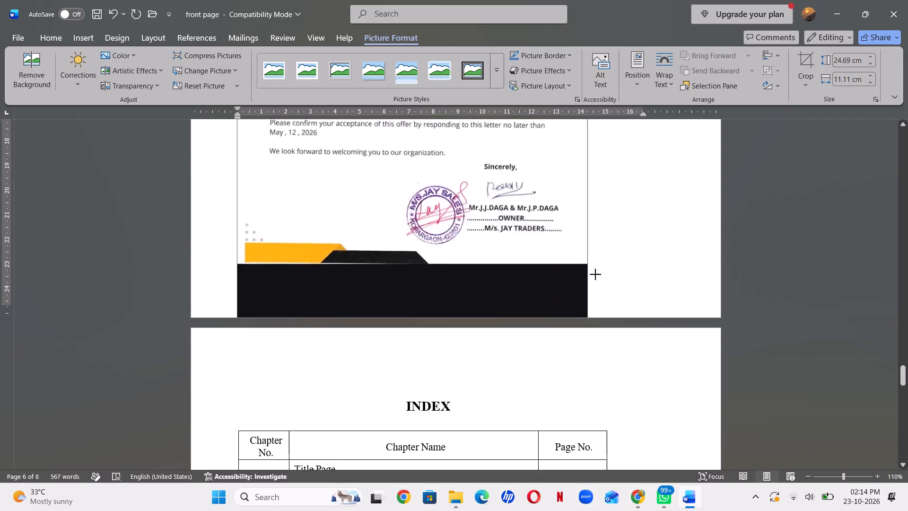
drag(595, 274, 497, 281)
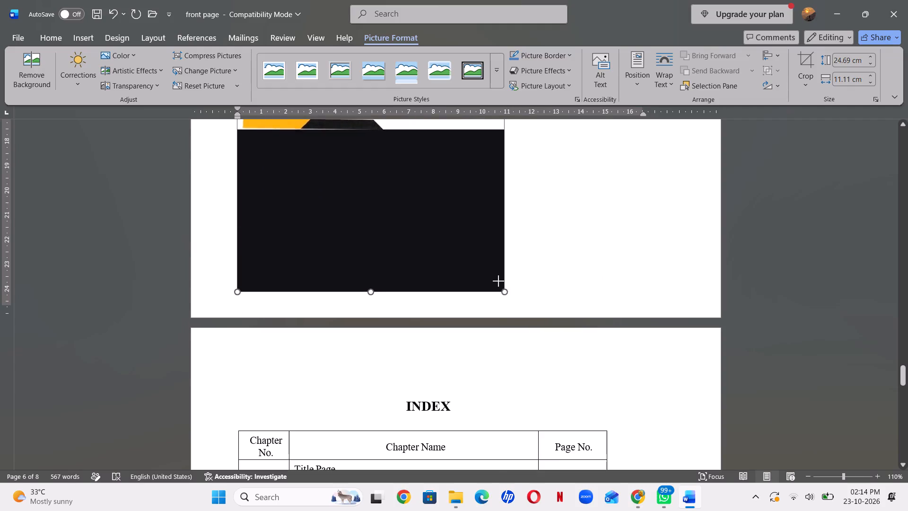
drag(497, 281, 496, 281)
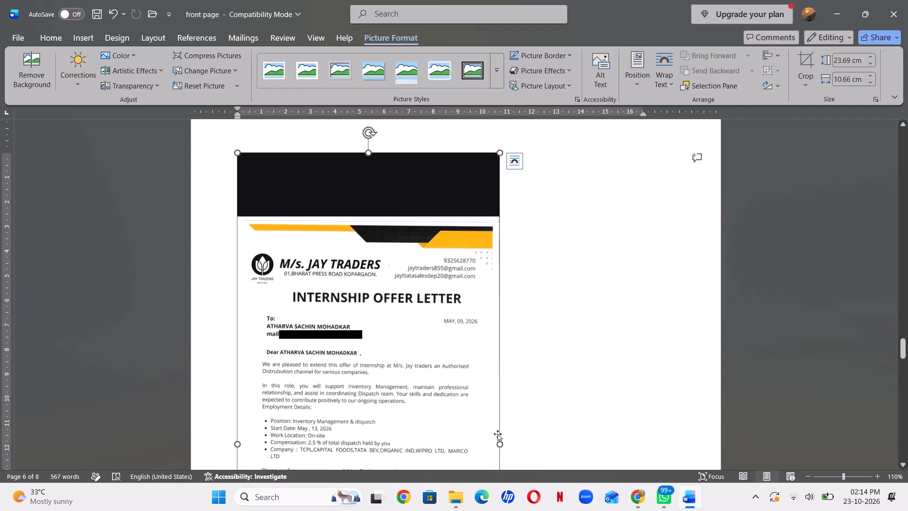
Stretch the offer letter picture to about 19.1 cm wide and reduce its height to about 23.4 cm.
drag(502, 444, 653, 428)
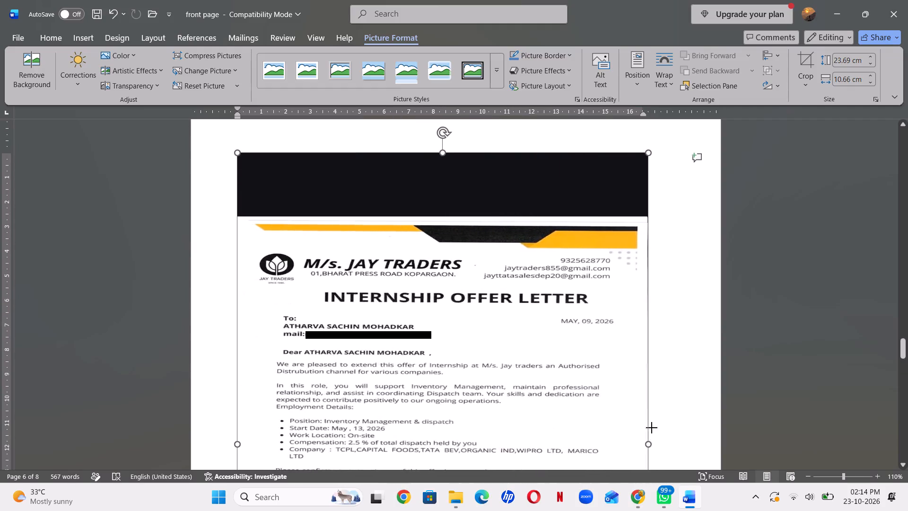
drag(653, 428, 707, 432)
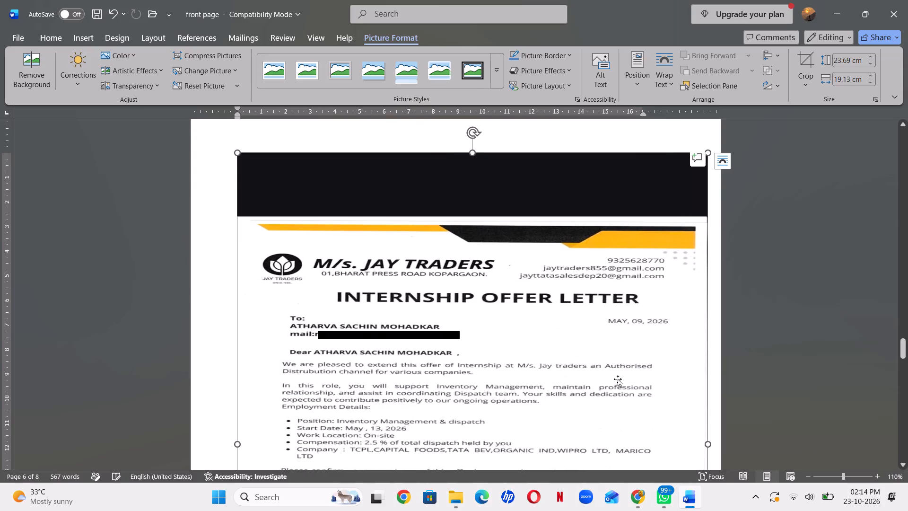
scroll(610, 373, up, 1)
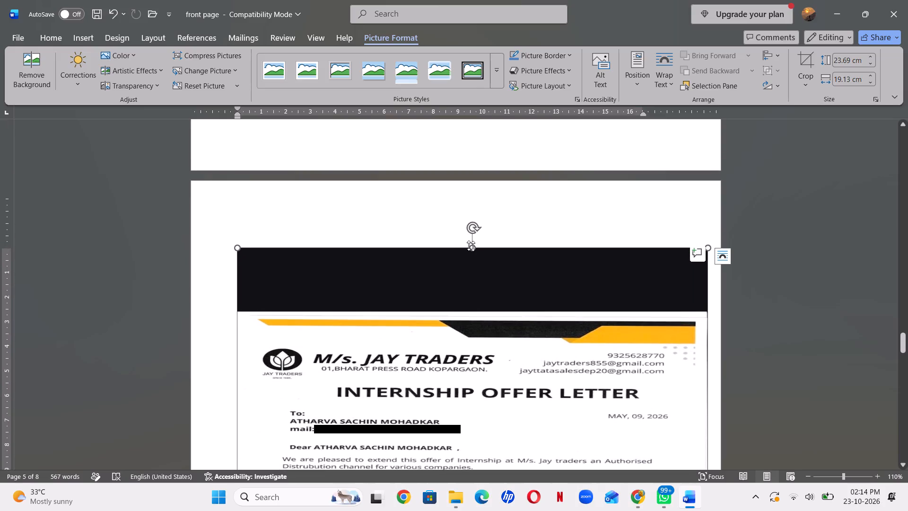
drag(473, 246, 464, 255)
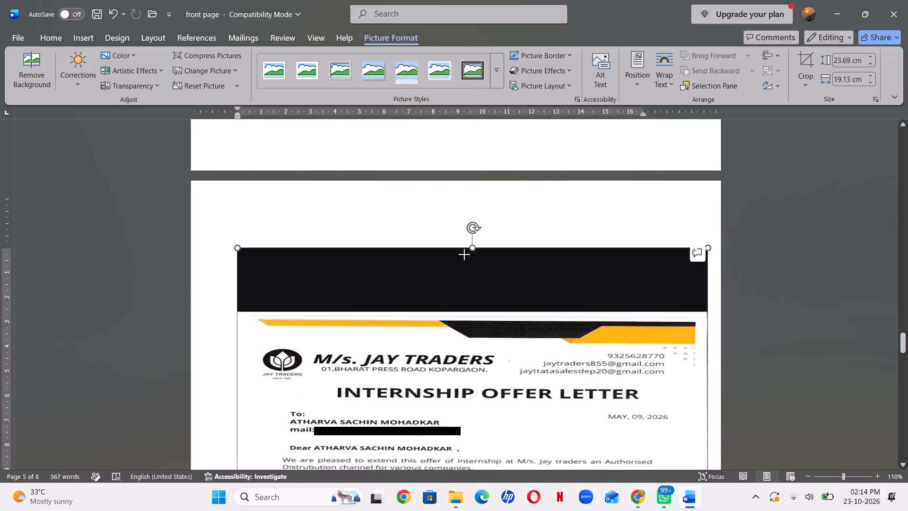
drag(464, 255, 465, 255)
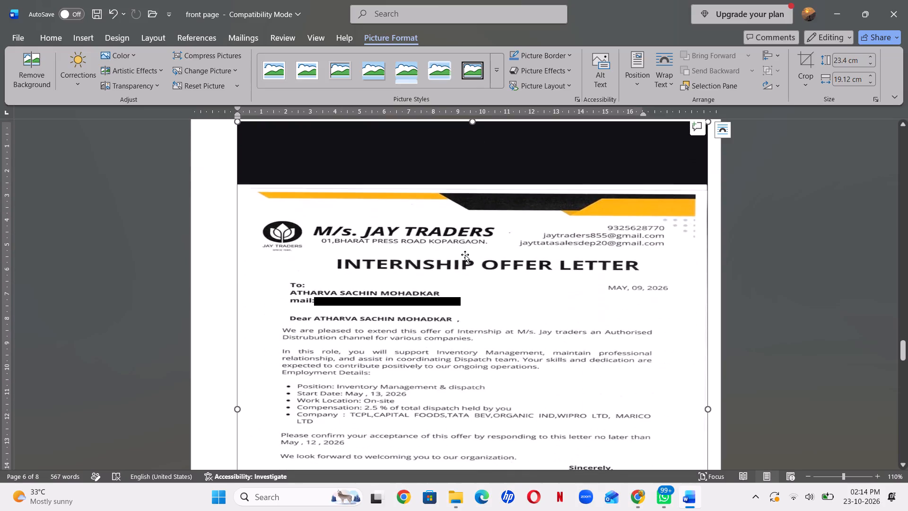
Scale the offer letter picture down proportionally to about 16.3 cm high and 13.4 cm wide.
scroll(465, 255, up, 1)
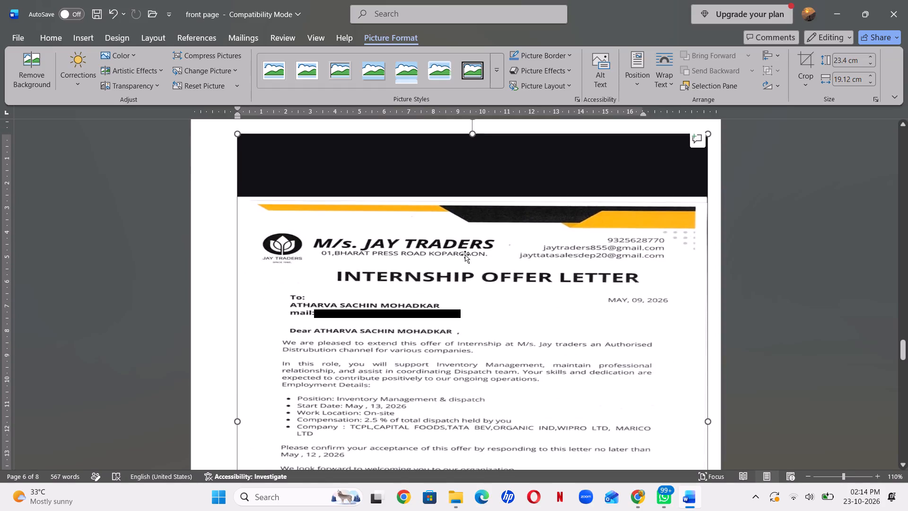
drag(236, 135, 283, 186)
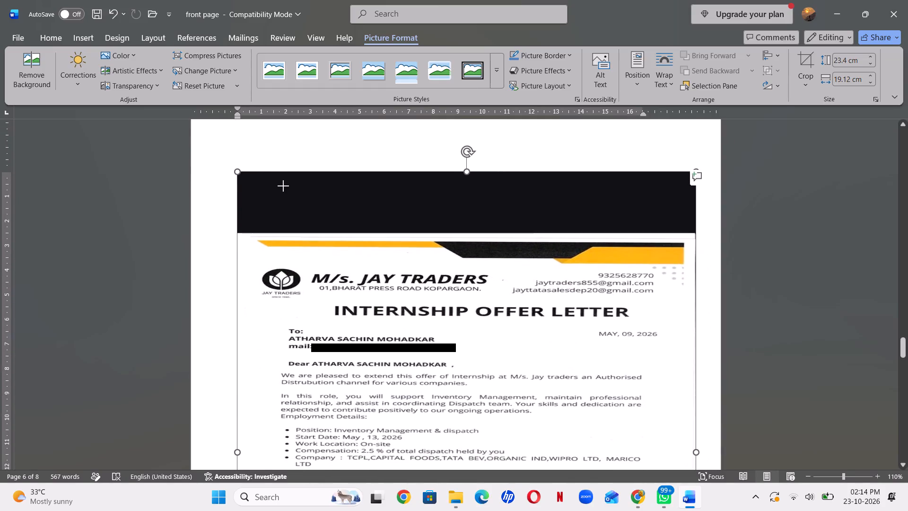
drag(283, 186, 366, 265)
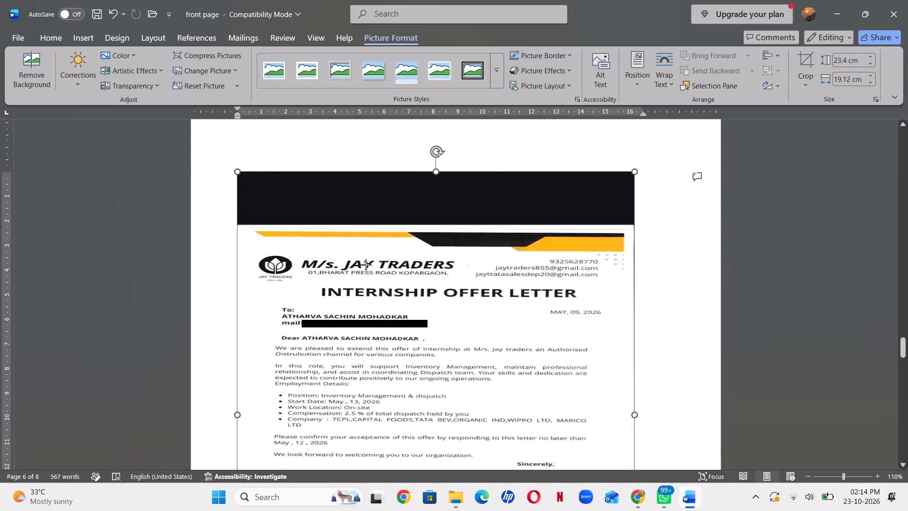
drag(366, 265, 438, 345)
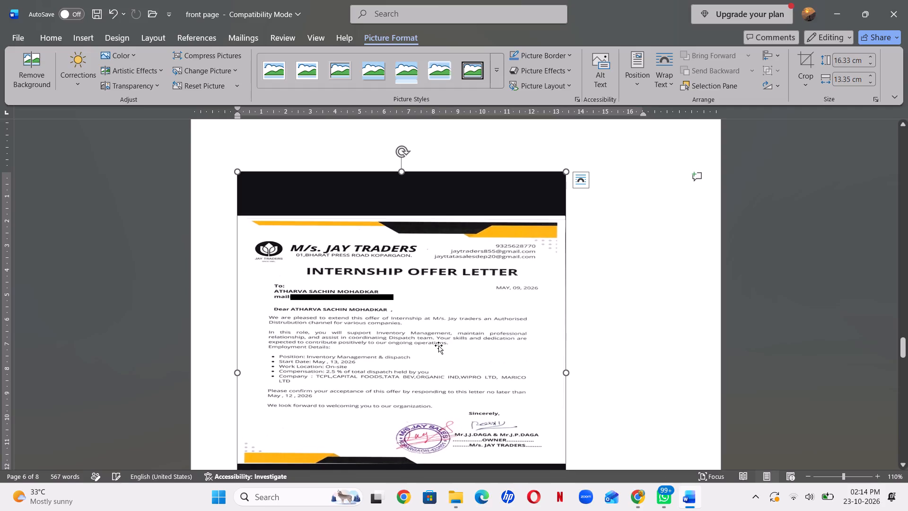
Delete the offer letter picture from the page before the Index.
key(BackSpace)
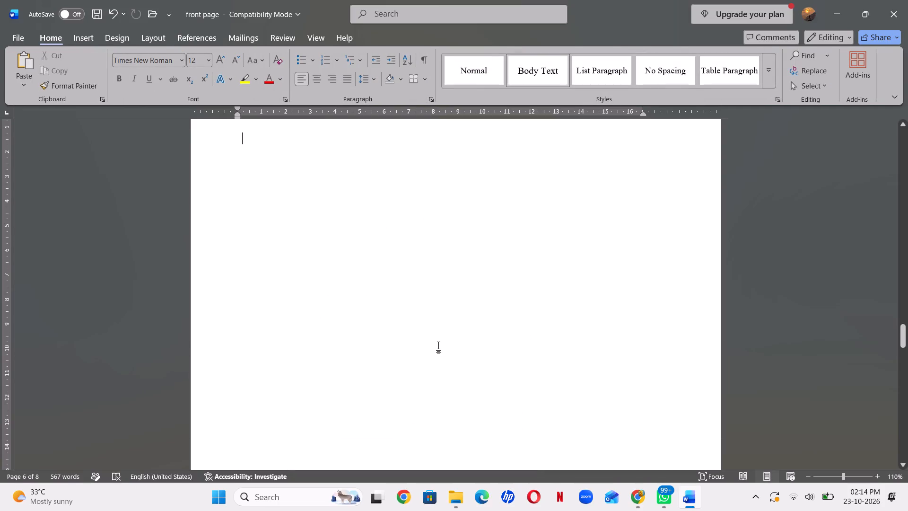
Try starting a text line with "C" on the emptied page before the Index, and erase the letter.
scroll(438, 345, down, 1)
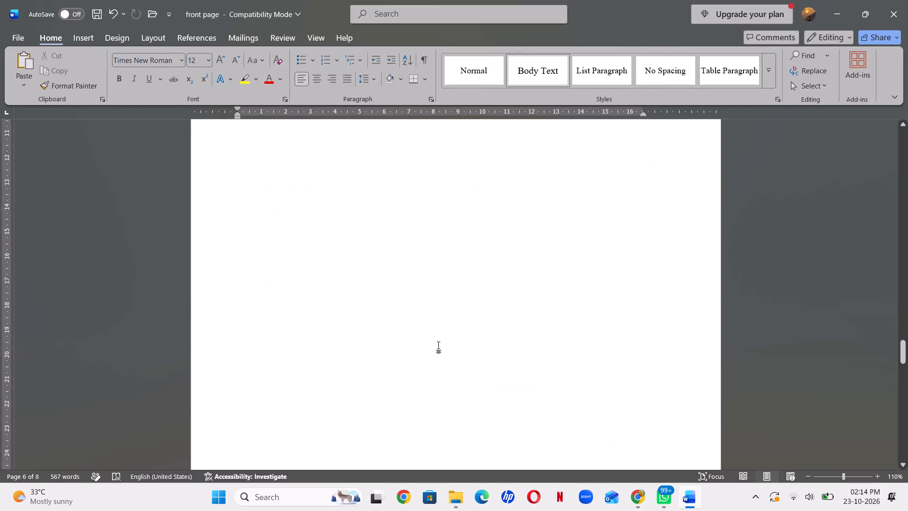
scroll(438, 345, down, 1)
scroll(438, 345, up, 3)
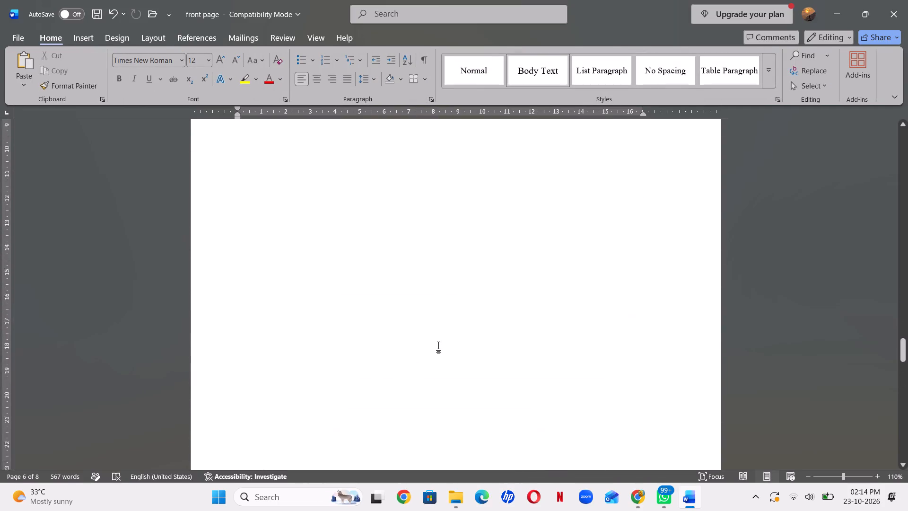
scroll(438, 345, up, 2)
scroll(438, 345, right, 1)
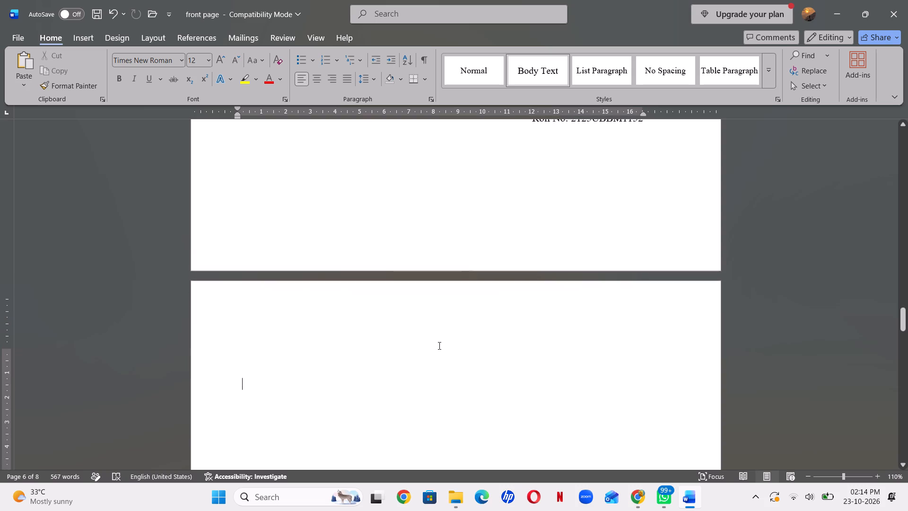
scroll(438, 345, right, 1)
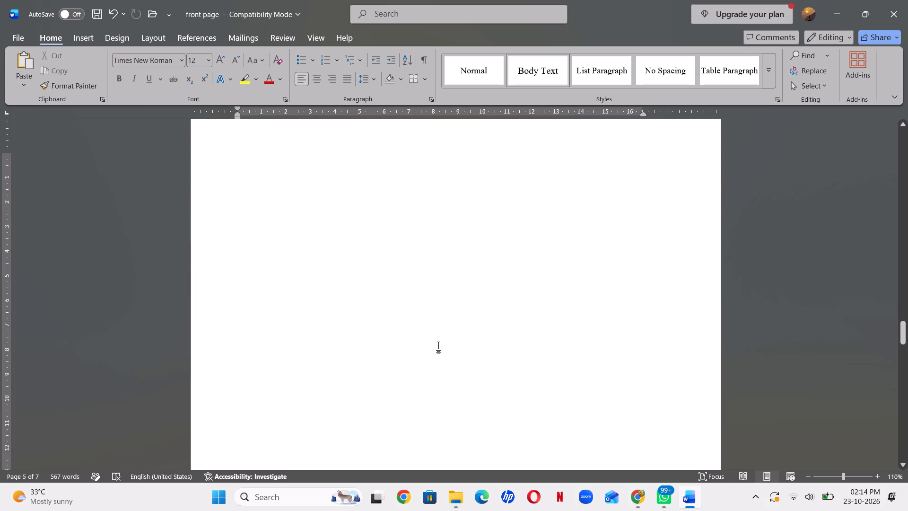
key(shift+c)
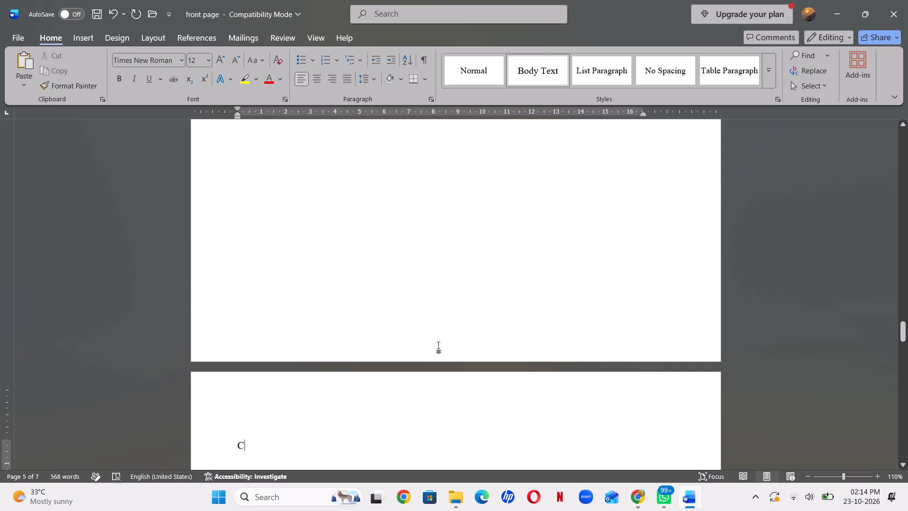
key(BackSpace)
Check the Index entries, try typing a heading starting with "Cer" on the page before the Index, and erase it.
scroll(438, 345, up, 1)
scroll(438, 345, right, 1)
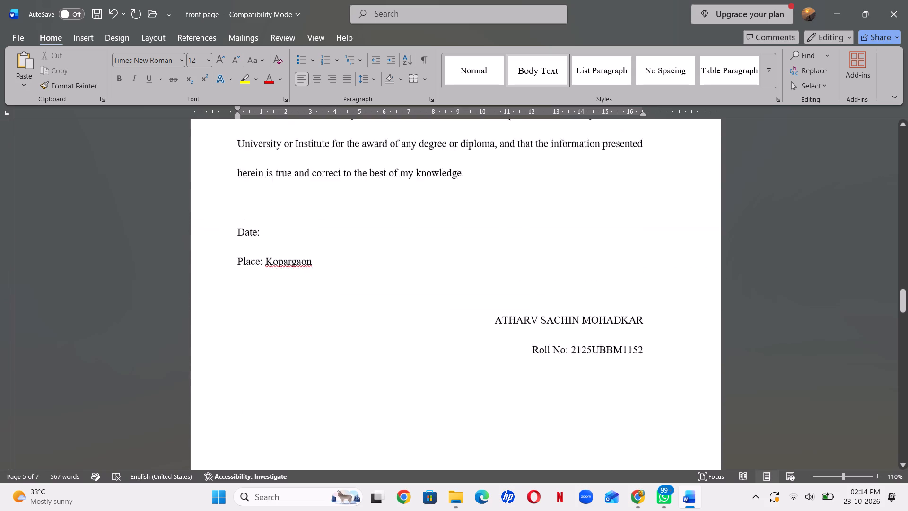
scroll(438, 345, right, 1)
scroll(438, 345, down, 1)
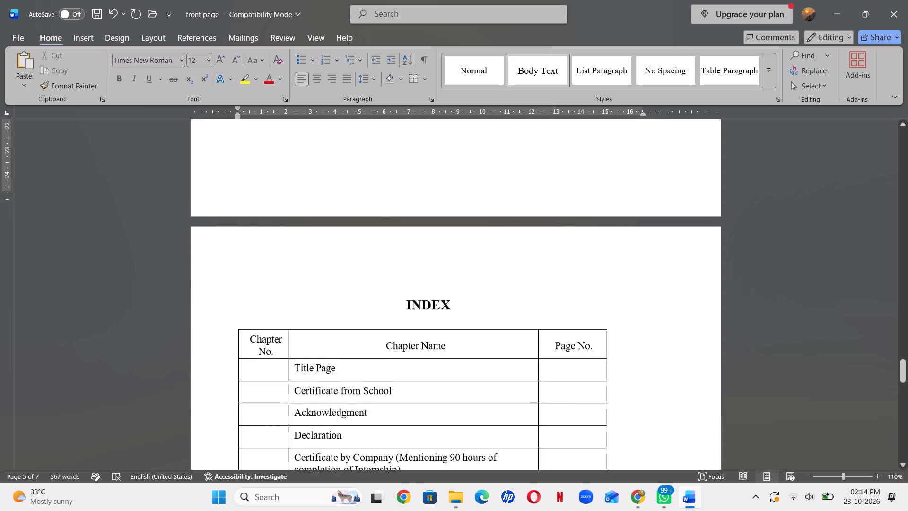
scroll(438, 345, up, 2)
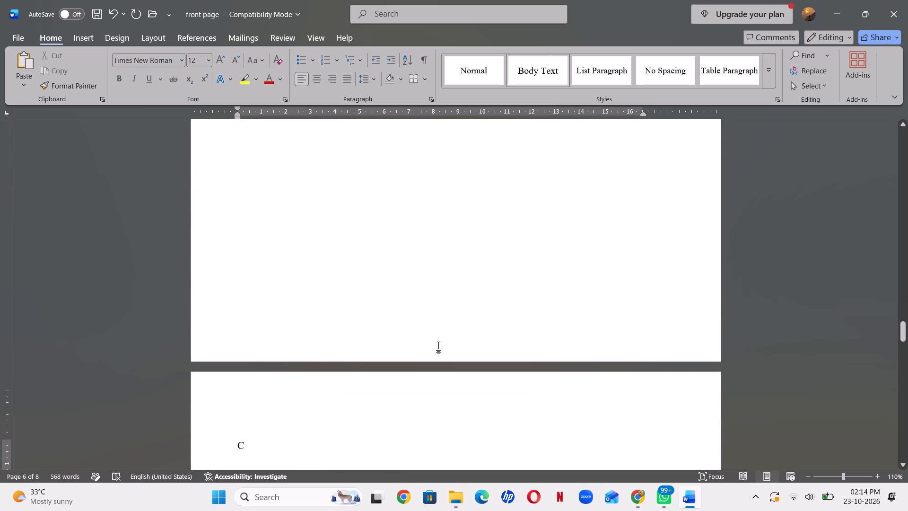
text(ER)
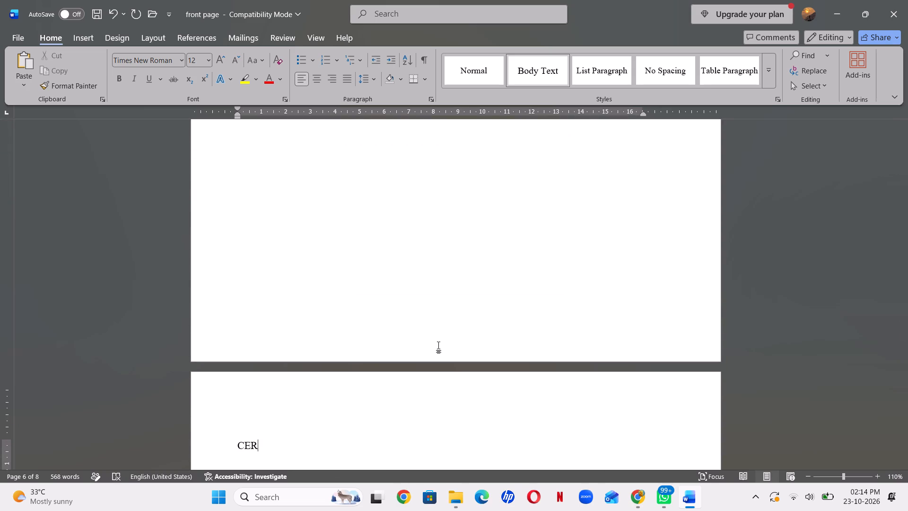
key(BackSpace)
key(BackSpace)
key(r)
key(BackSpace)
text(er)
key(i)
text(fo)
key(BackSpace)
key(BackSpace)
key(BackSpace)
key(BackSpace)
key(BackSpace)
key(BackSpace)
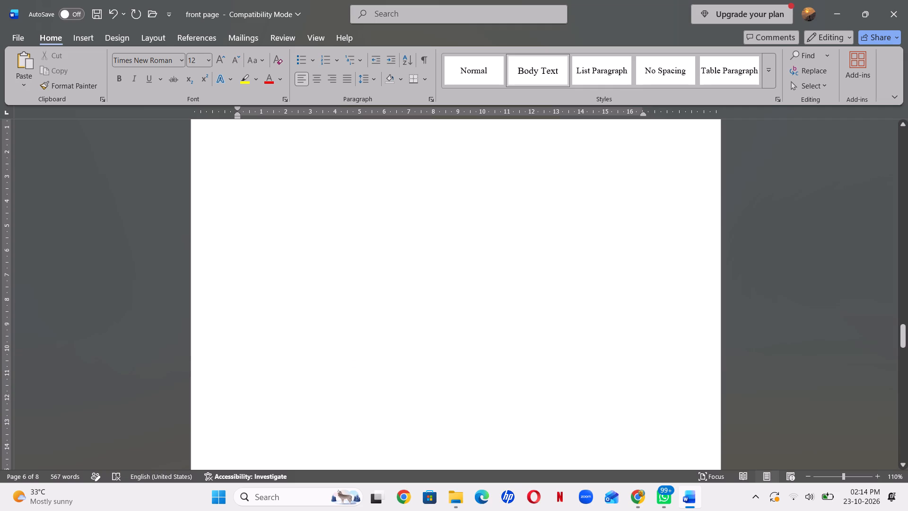
Review the Index table, the Declaration page and the blank page between them.
scroll(438, 345, down, 2)
scroll(438, 345, up, 1)
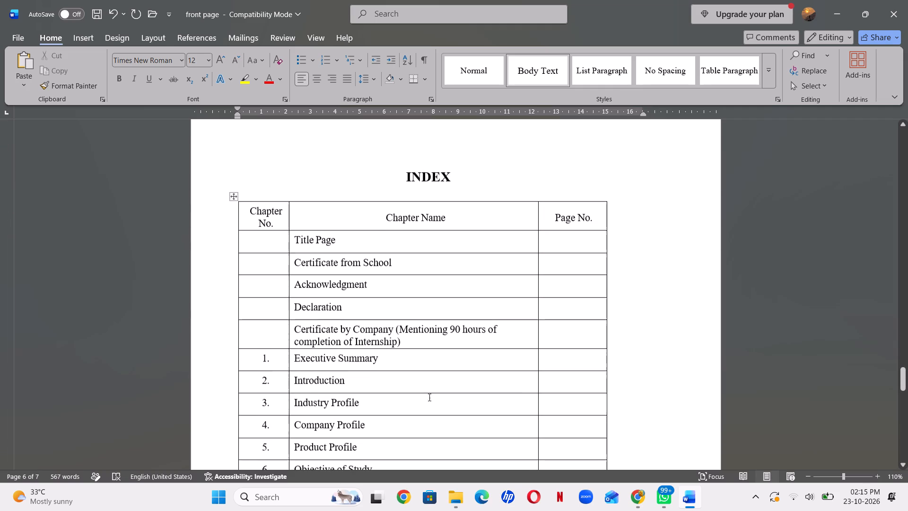
scroll(428, 397, up, 3)
scroll(427, 403, down, 1)
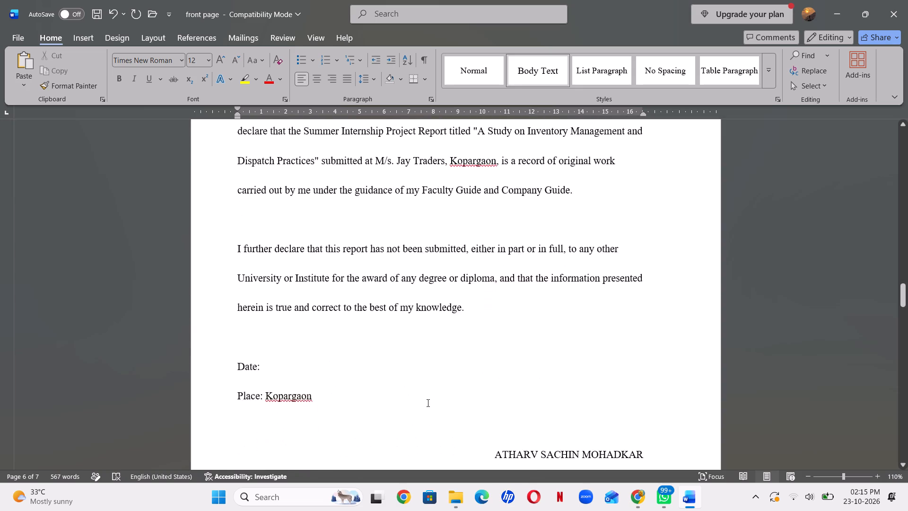
scroll(427, 403, down, 1)
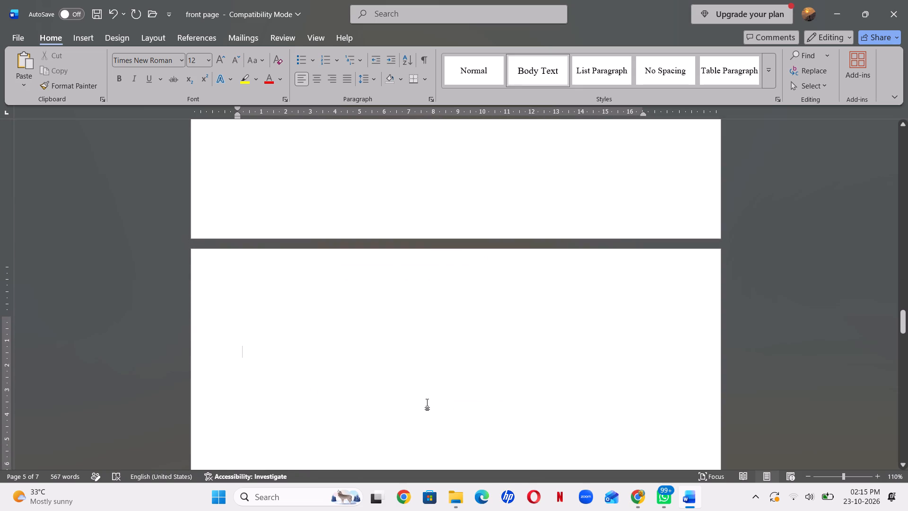
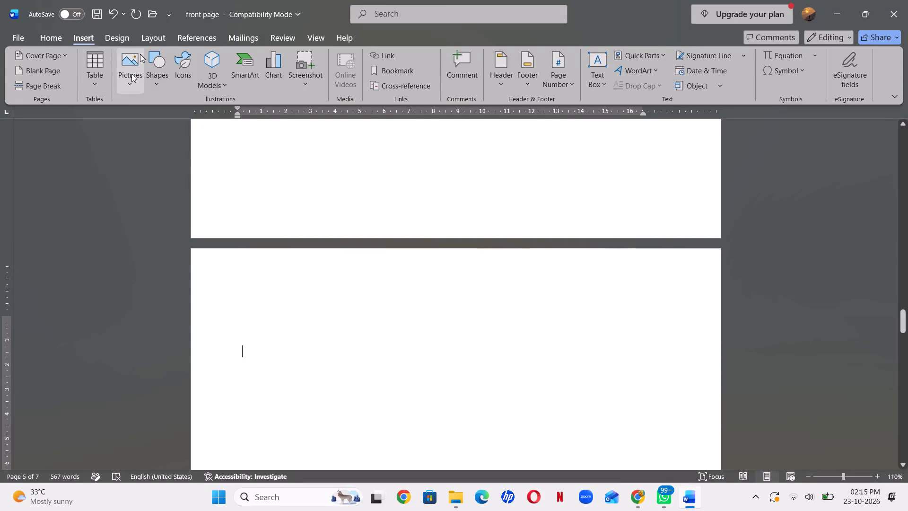
Insert the internship offer letter picture from this computer on the empty page before the Index.
click(131, 74)
click(148, 120)
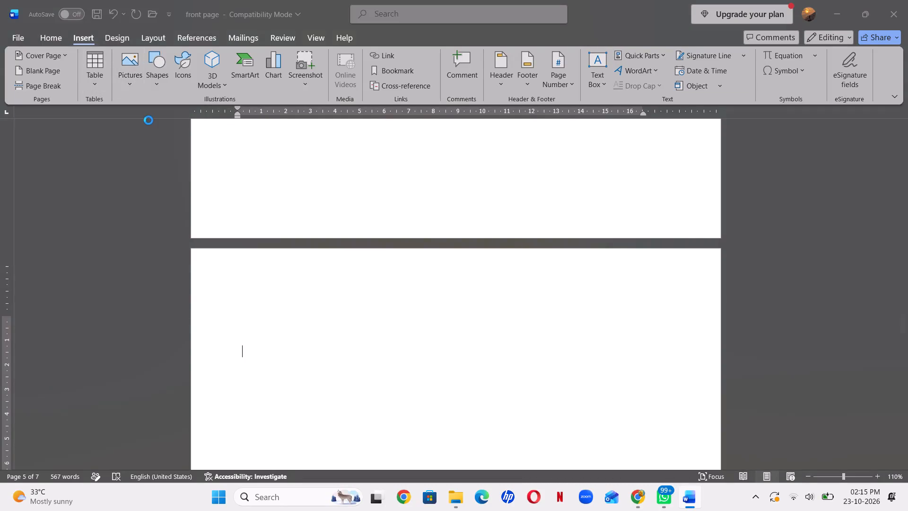
double_click(131, 111)
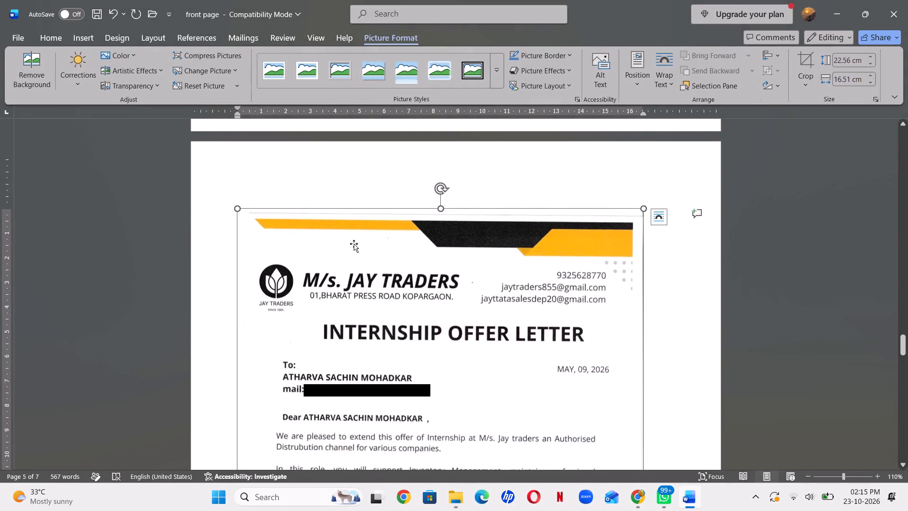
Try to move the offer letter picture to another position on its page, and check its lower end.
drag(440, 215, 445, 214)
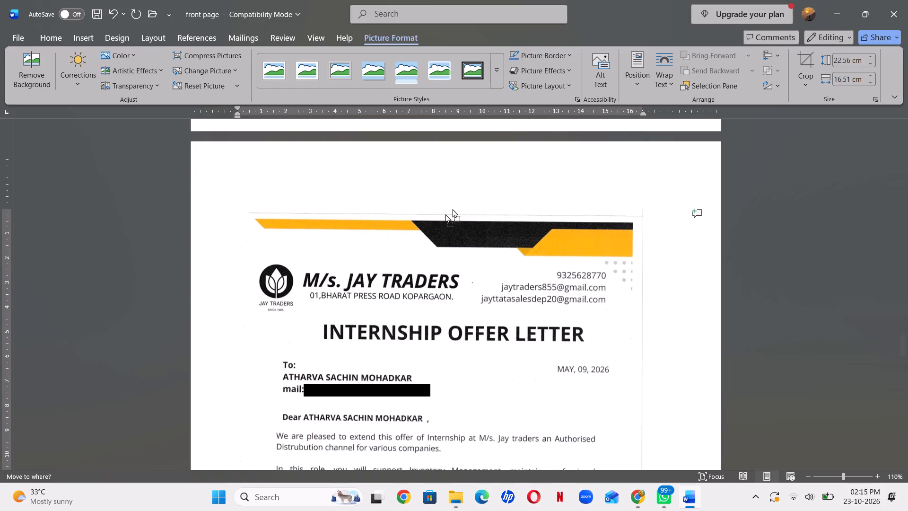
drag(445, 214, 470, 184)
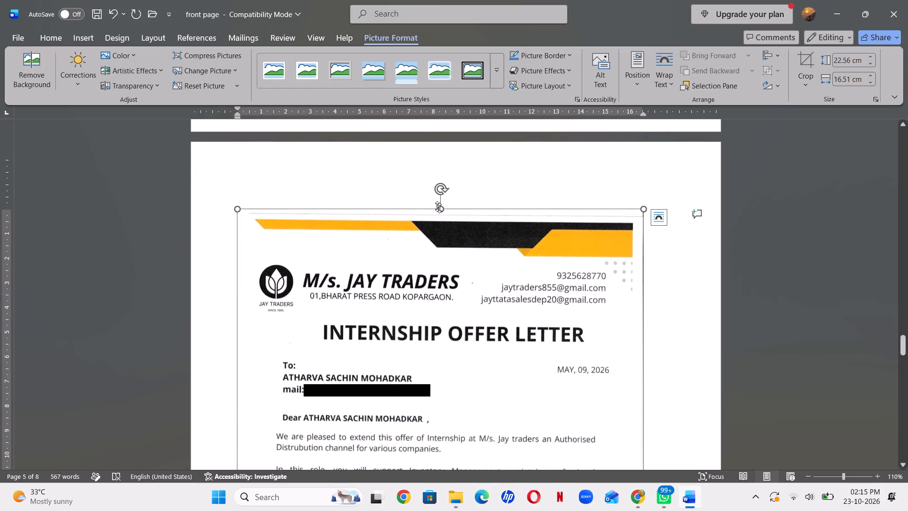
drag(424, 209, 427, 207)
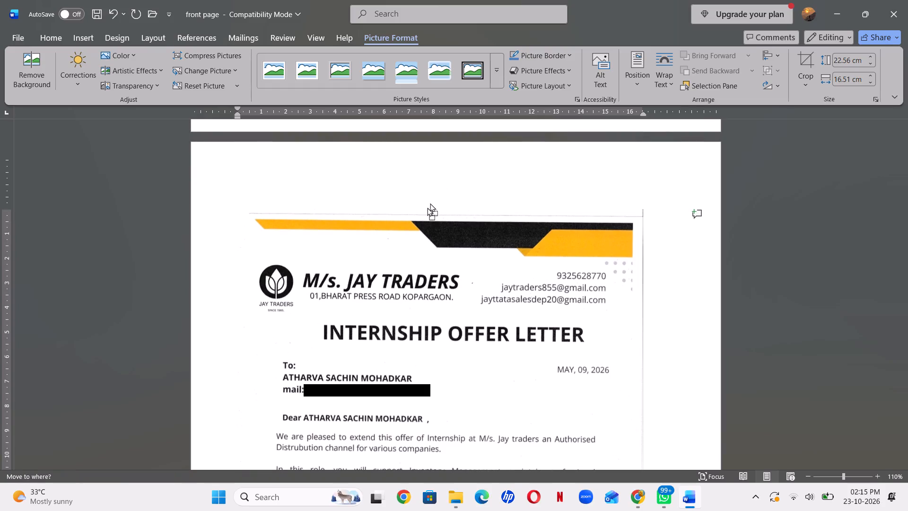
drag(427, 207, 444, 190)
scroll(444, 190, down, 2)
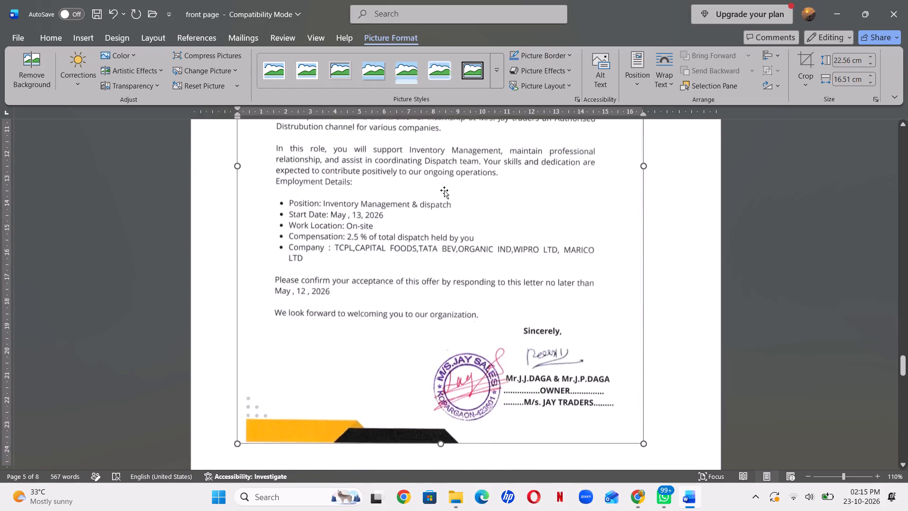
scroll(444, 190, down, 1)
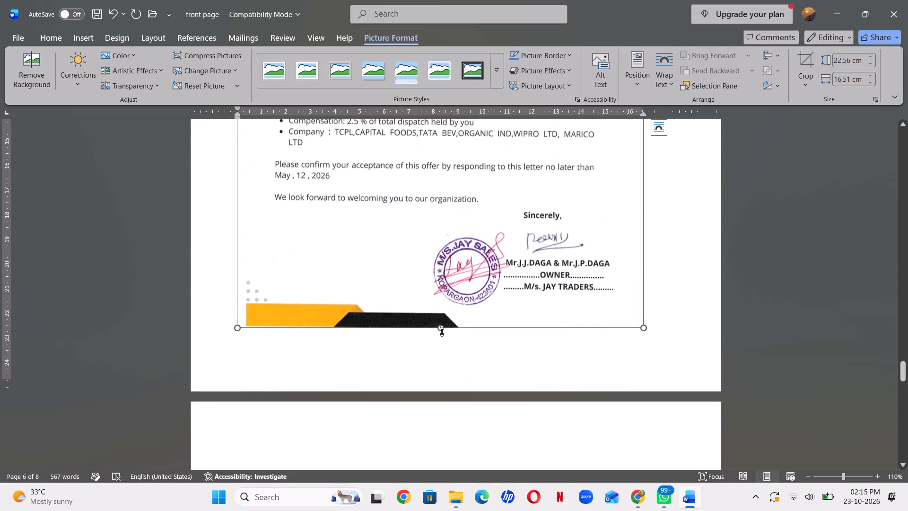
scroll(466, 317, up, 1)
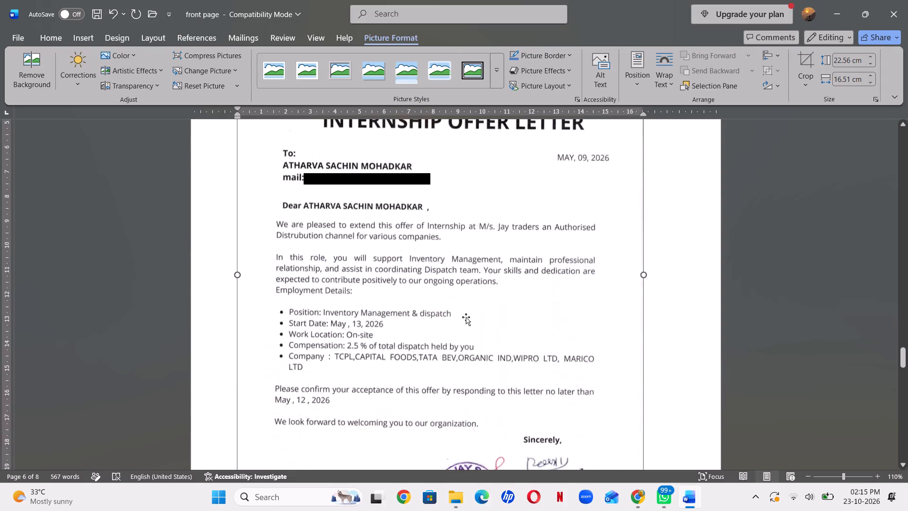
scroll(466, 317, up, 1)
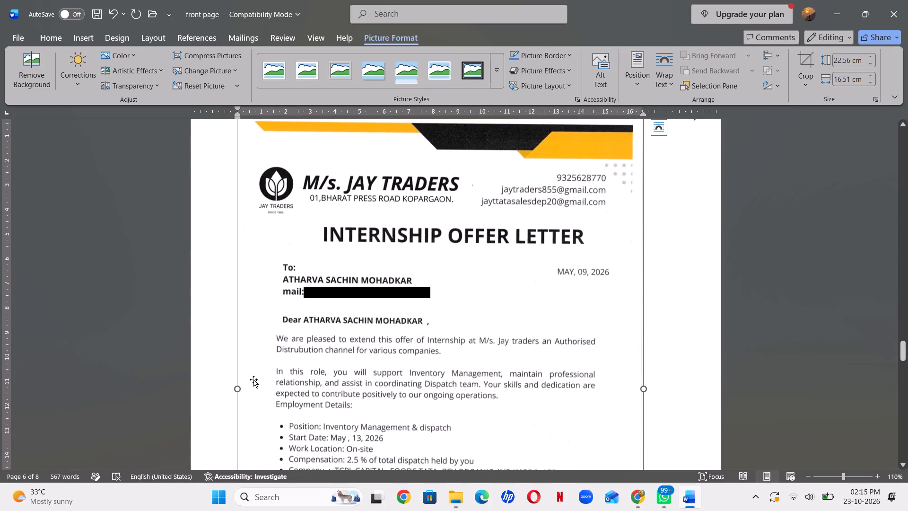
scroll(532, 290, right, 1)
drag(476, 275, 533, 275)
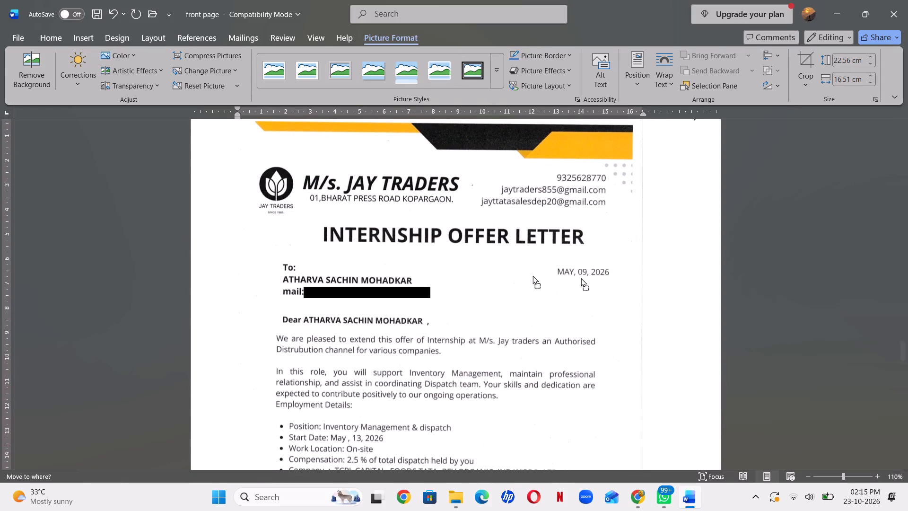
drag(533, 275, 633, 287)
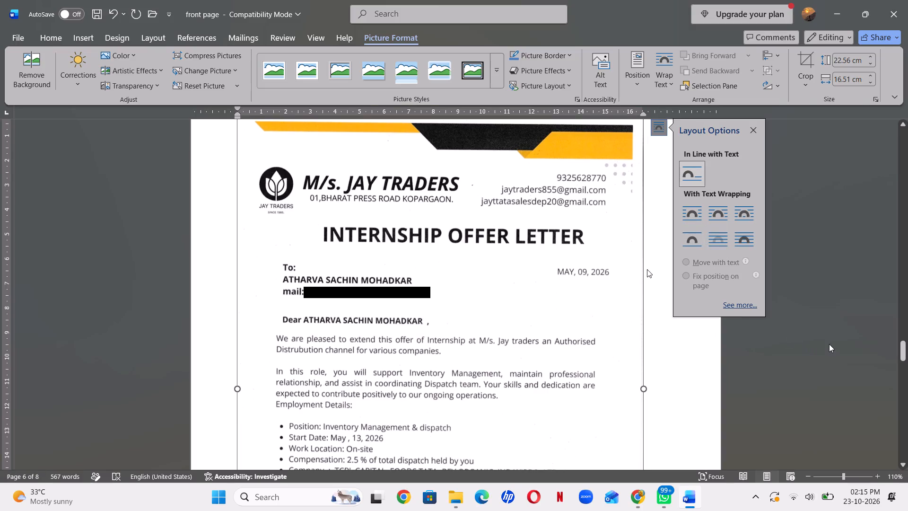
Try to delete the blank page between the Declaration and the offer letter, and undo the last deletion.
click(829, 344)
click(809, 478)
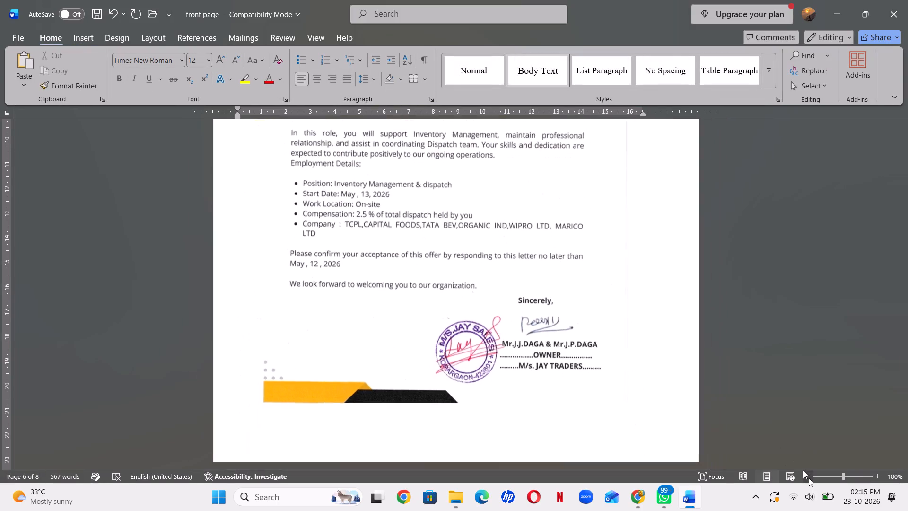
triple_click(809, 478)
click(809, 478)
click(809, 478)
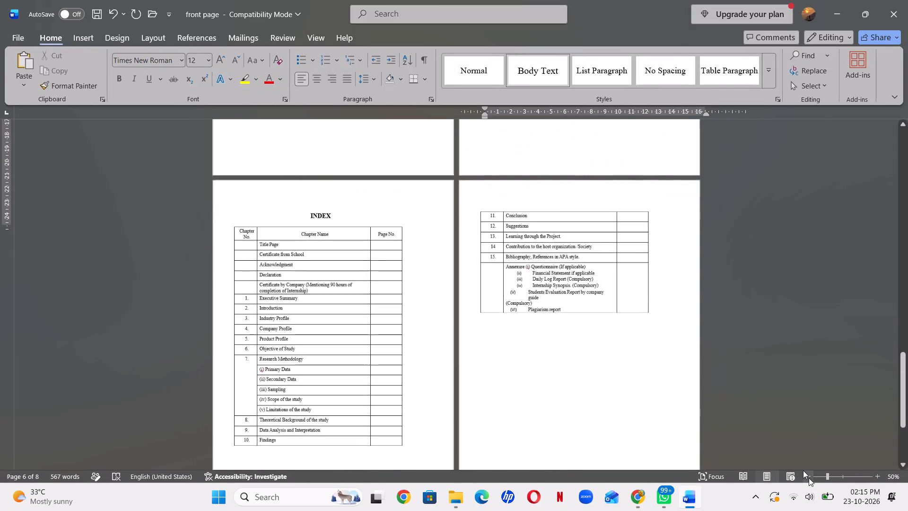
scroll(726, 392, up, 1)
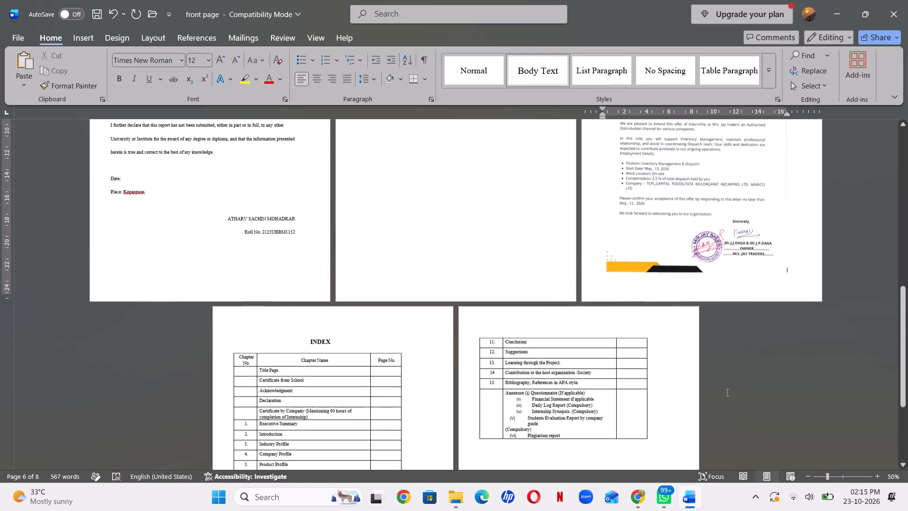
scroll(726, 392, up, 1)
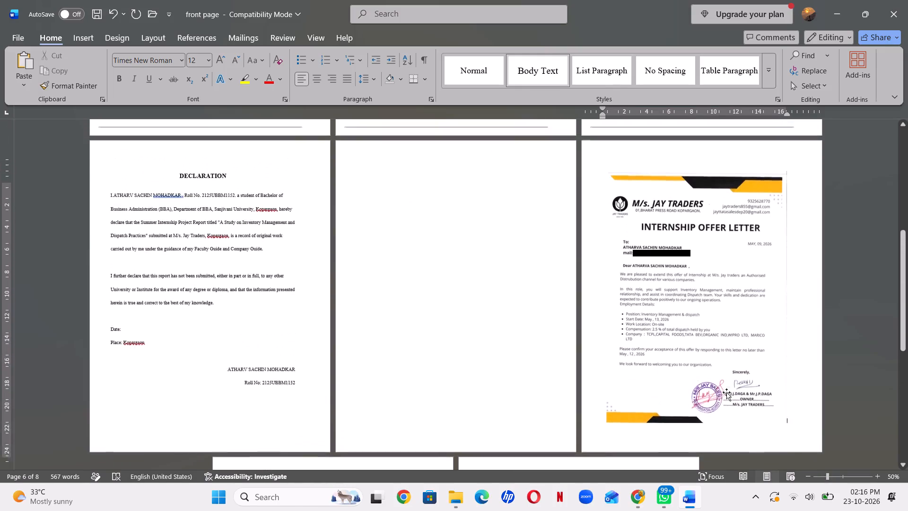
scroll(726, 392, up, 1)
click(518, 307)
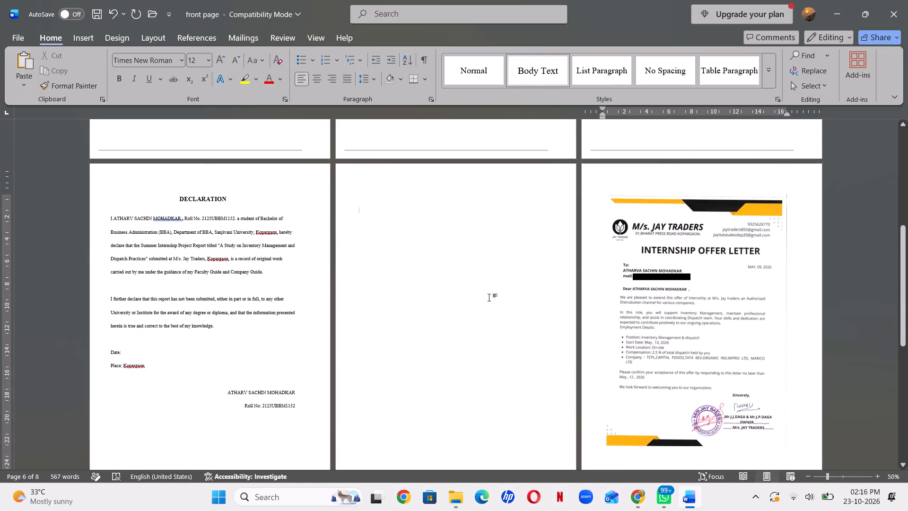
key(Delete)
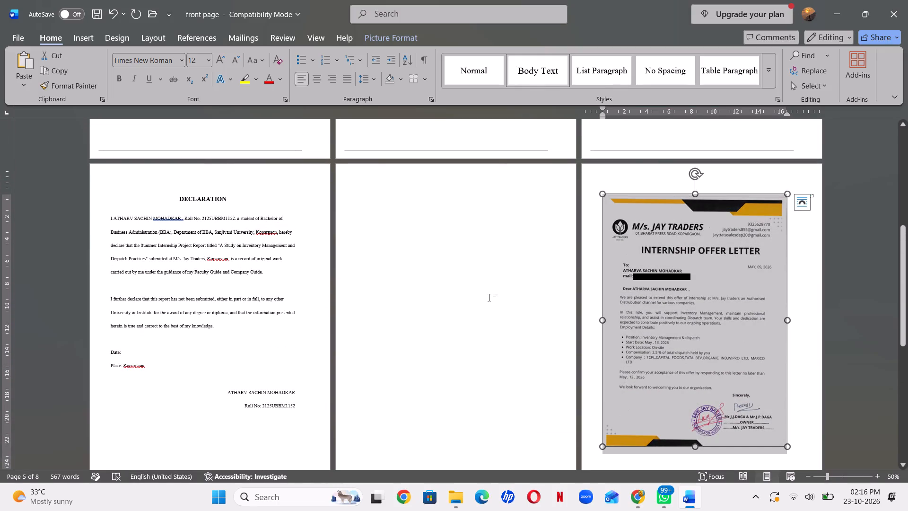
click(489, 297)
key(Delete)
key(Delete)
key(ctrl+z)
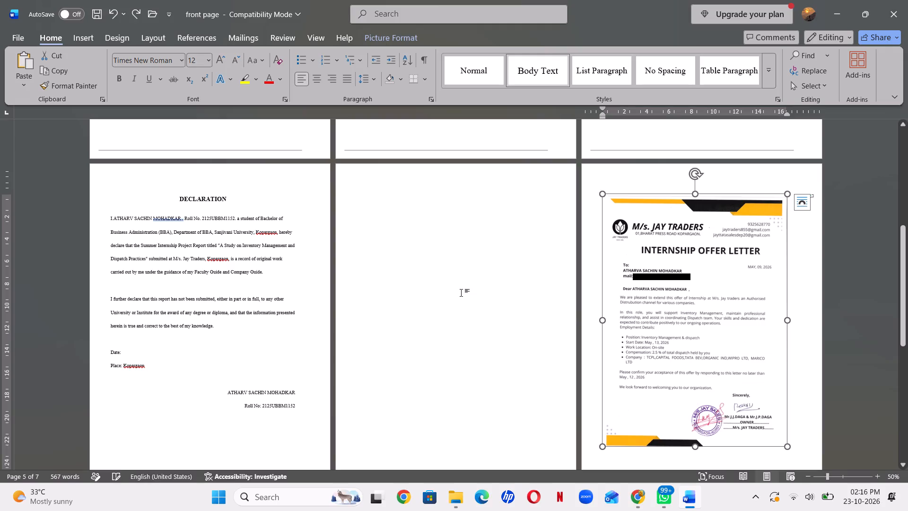
Delete the blank page between the Declaration and the offer letter by removing the empty lines on it.
click(447, 286)
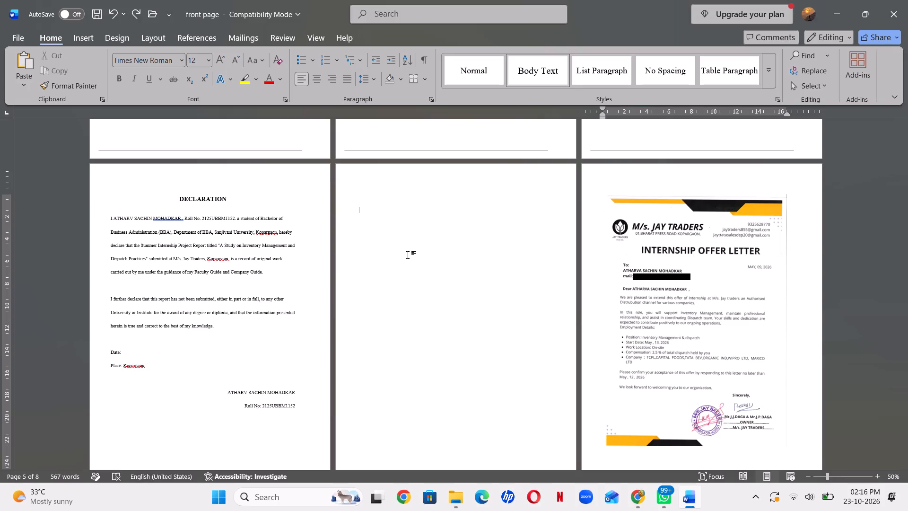
scroll(408, 255, up, 1)
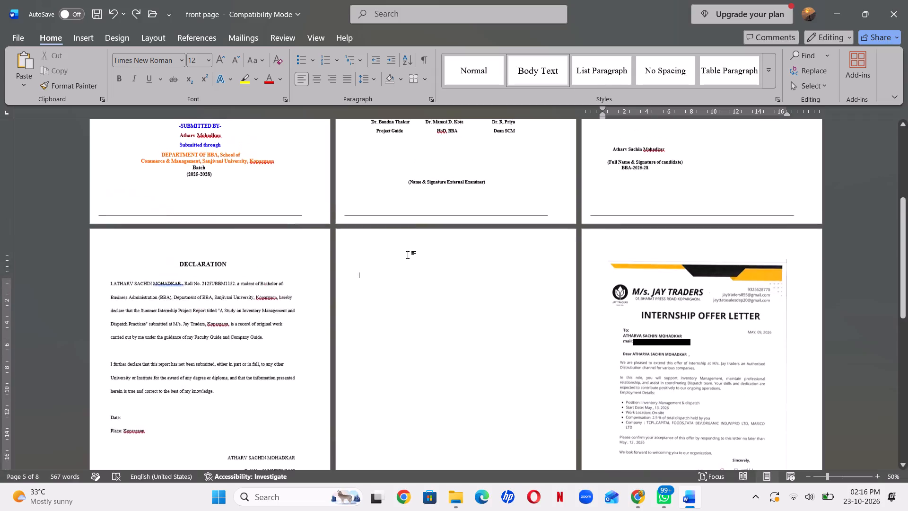
scroll(408, 255, up, 2)
scroll(408, 255, down, 2)
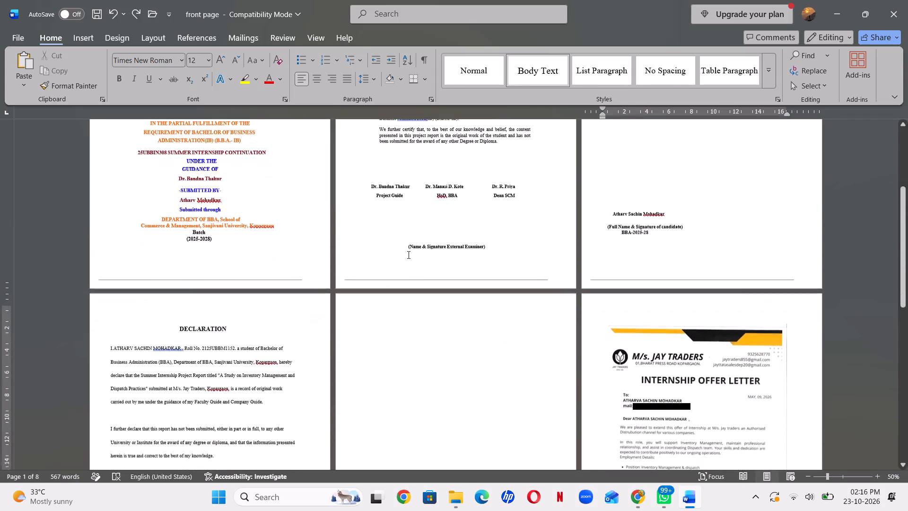
scroll(408, 255, down, 2)
triple_click(427, 253)
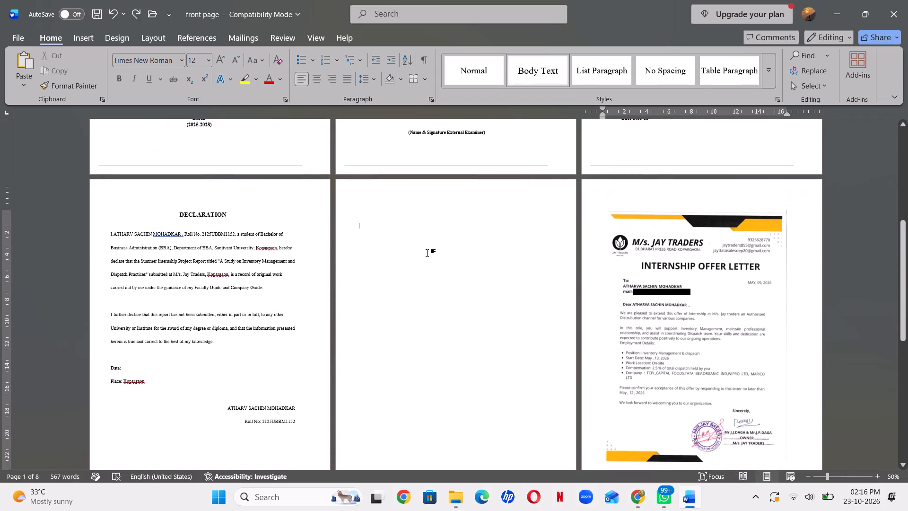
click(427, 253)
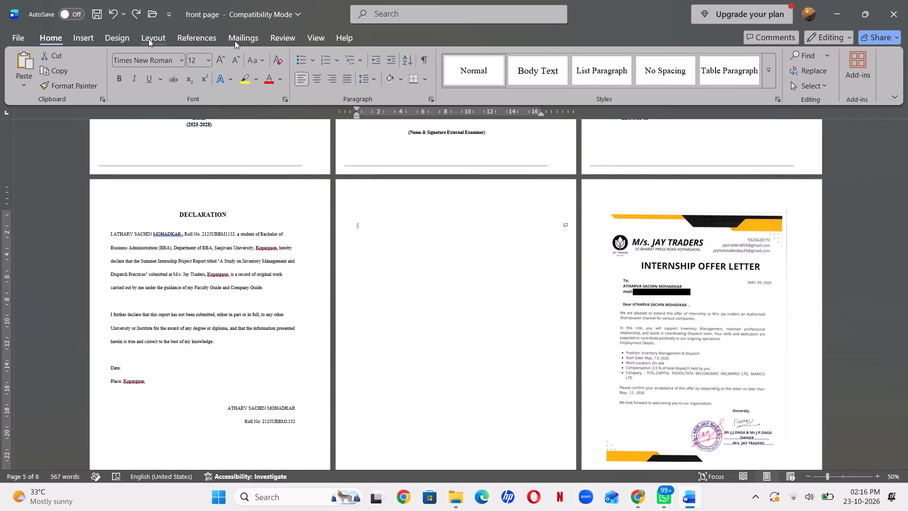
click(462, 218)
key(BackSpace)
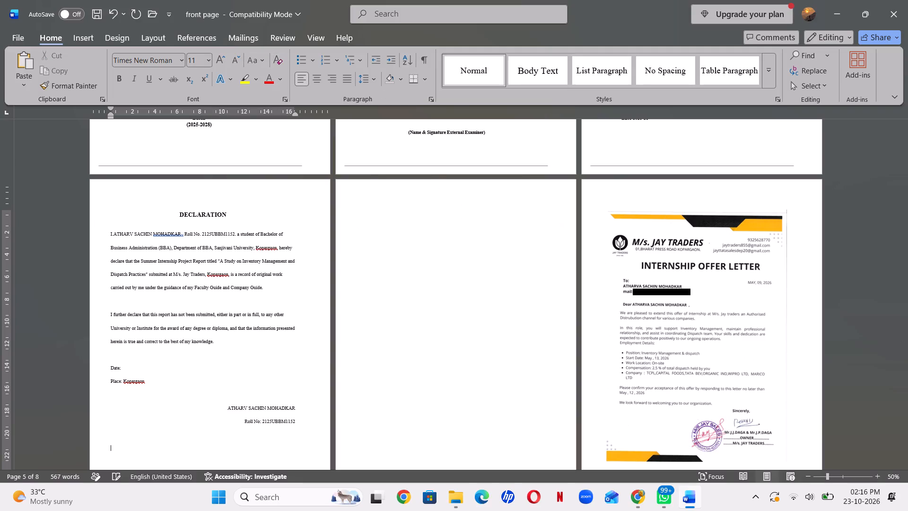
key(BackSpace)
Review the page order from the title page through the Declaration, offer letter and Index.
scroll(462, 218, up, 1)
scroll(462, 218, right, 1)
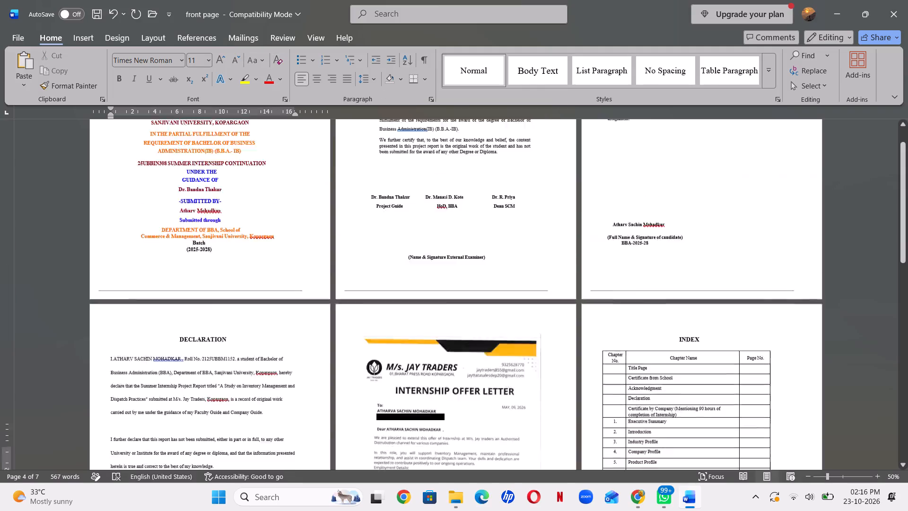
scroll(462, 218, right, 1)
scroll(462, 218, down, 2)
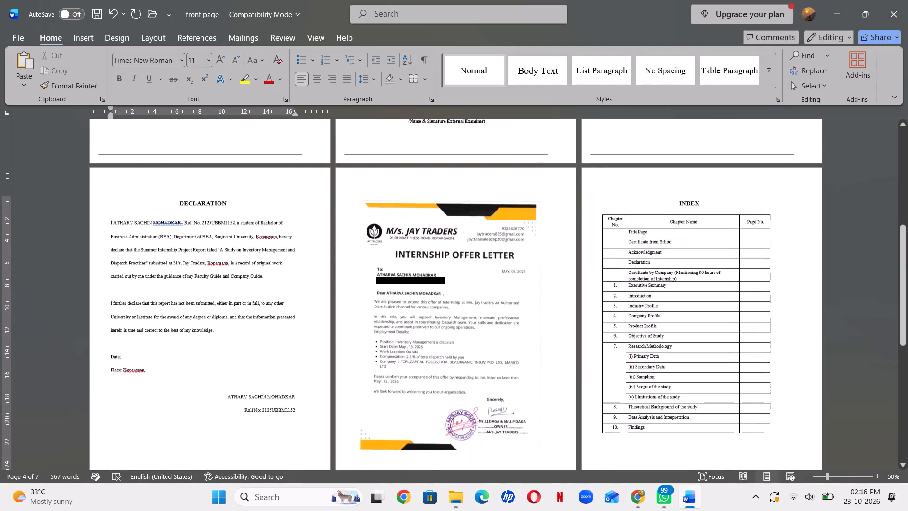
scroll(533, 219, down, 1)
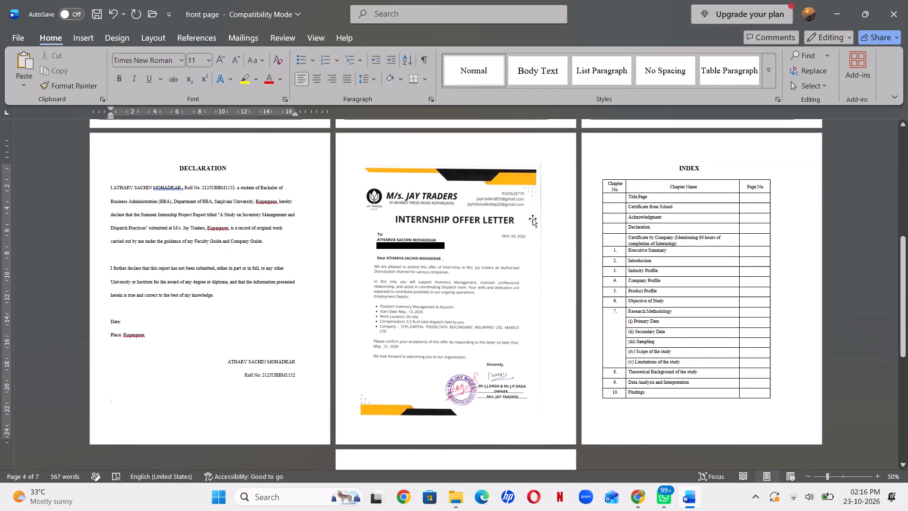
scroll(533, 219, down, 2)
scroll(533, 219, up, 1)
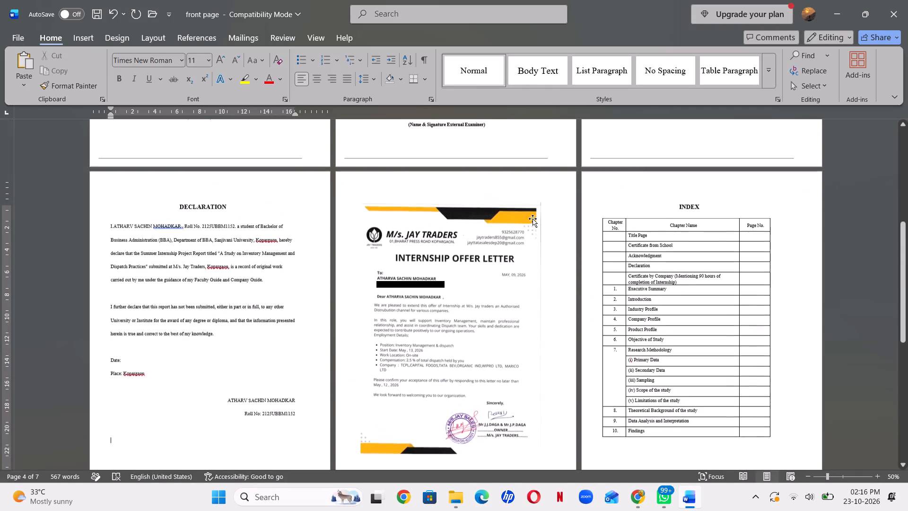
scroll(533, 219, up, 2)
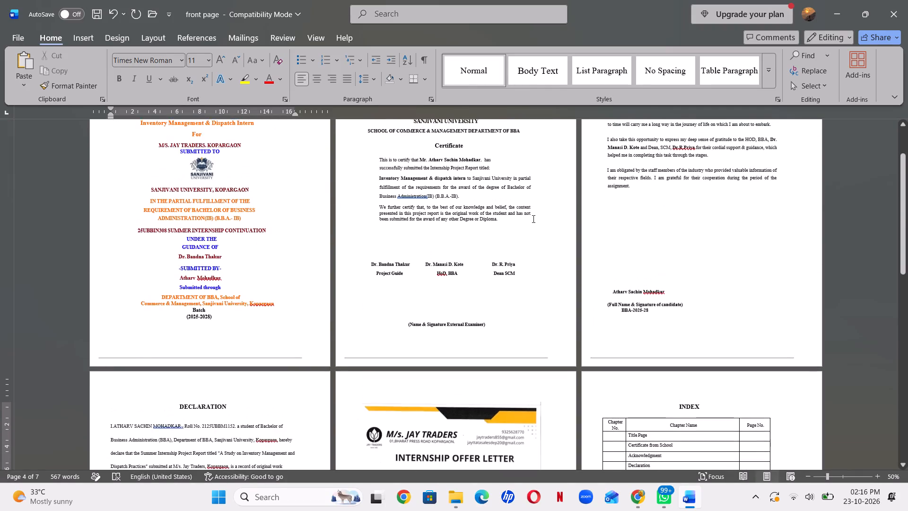
scroll(533, 219, down, 2)
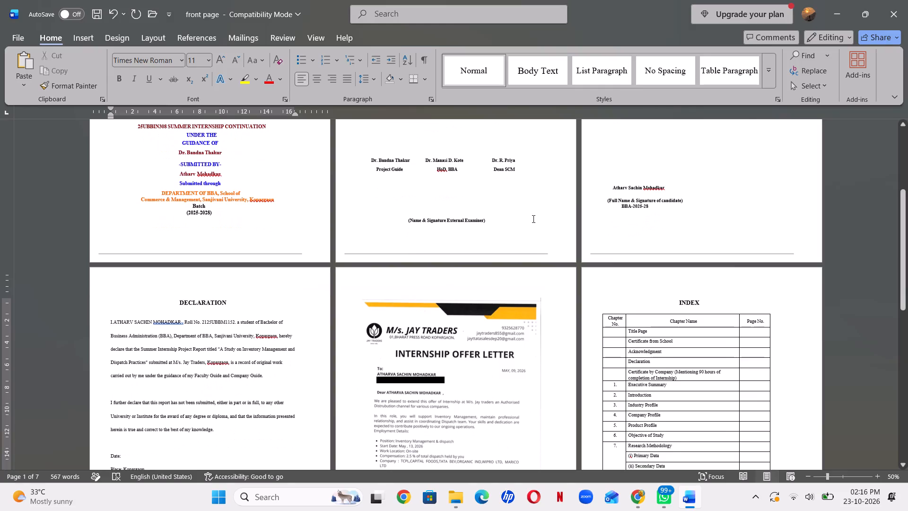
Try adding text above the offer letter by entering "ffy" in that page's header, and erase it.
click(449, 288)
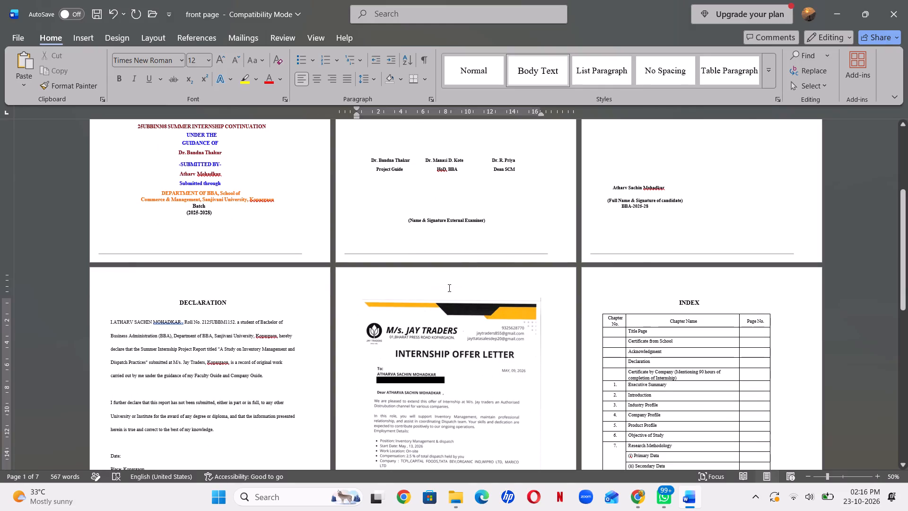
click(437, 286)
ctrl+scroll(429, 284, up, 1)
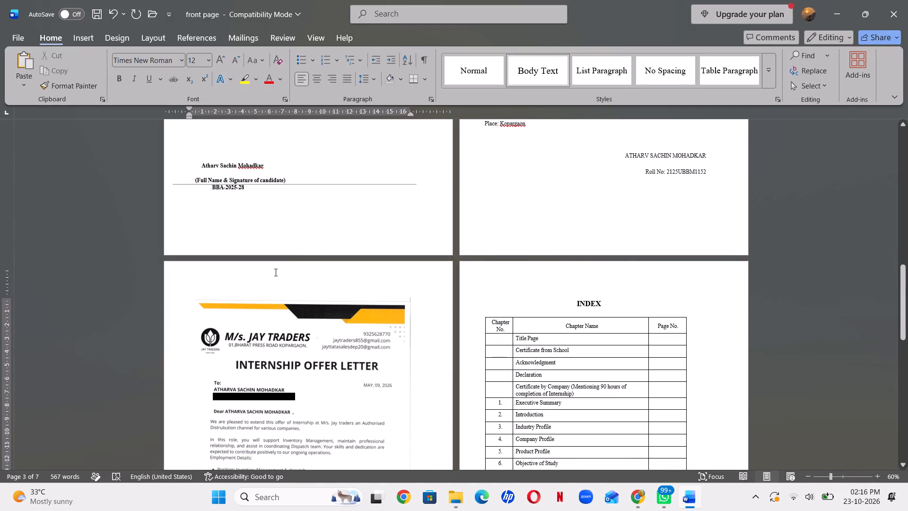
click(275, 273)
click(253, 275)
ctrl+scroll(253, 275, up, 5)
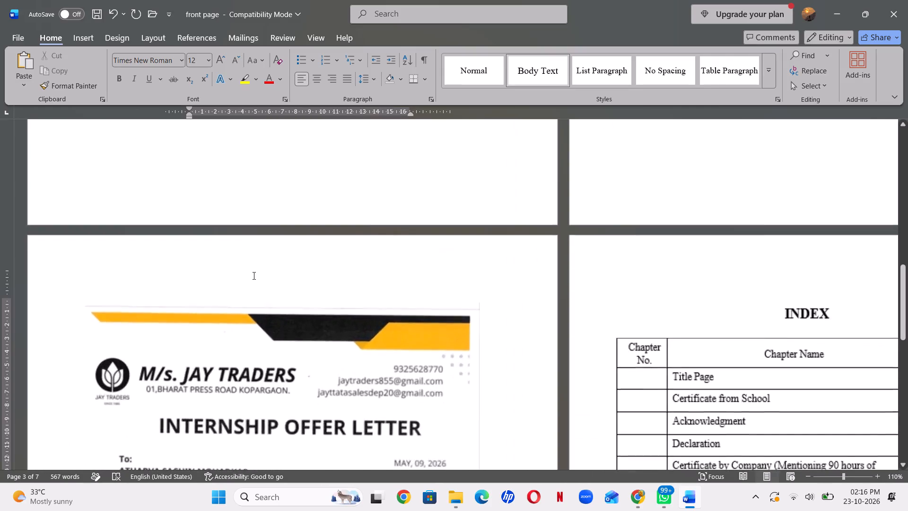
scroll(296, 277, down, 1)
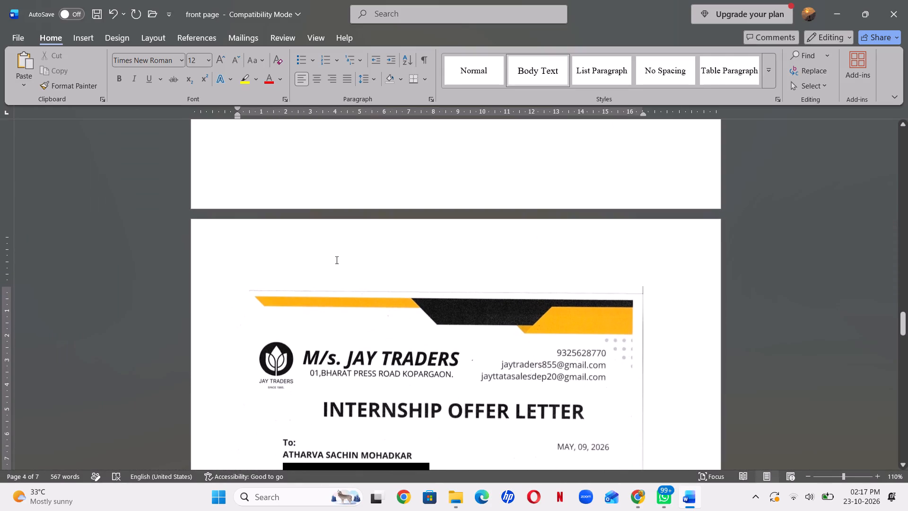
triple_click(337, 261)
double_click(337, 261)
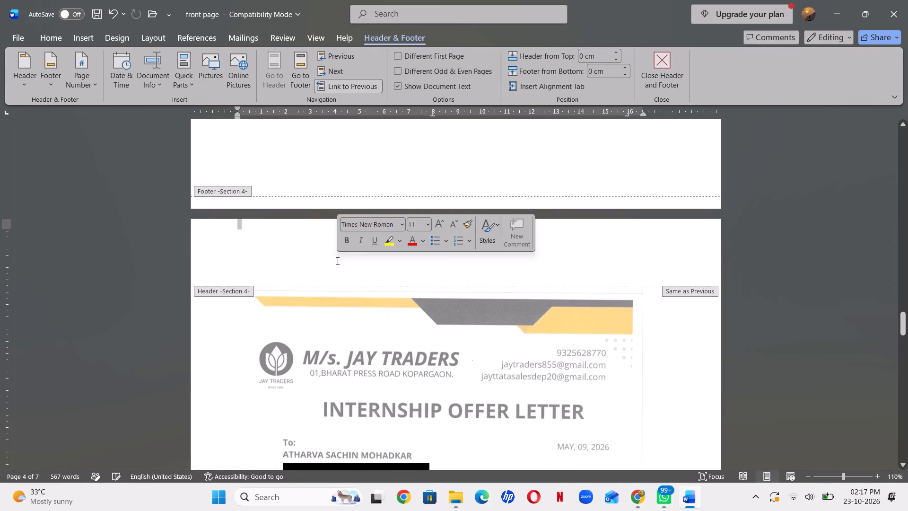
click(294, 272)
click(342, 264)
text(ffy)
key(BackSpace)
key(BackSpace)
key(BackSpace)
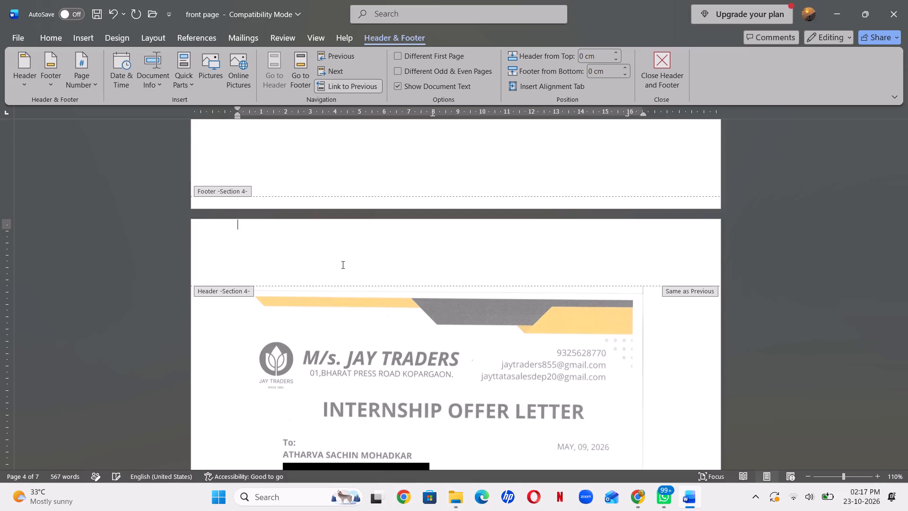
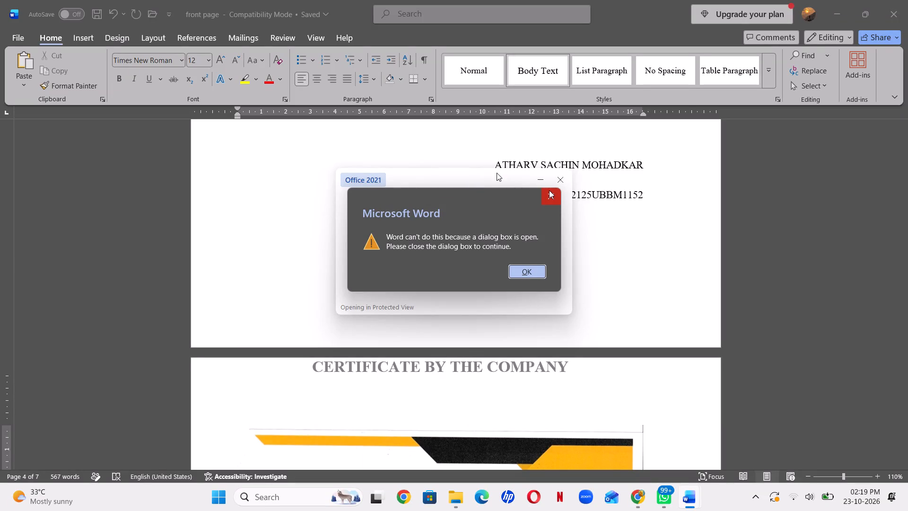
Dismiss the warning and close the Protected View copy of the front page document.
click(549, 190)
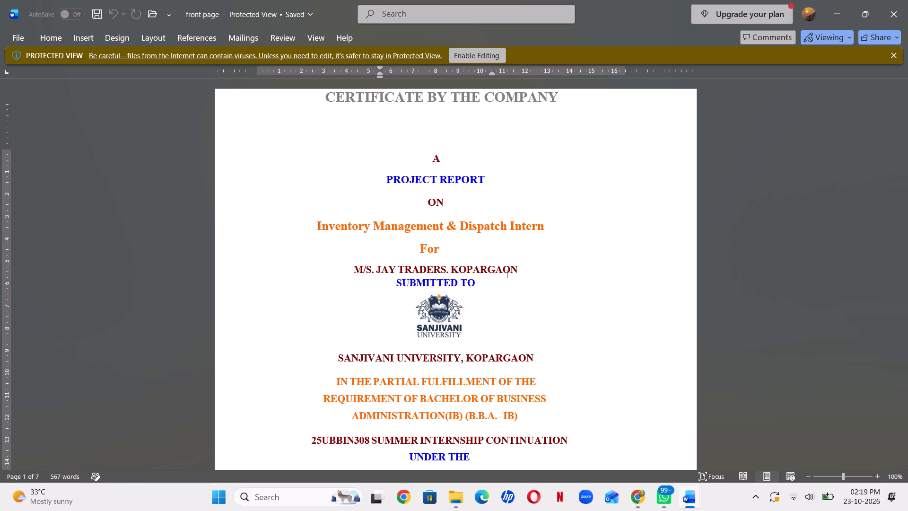
click(907, 0)
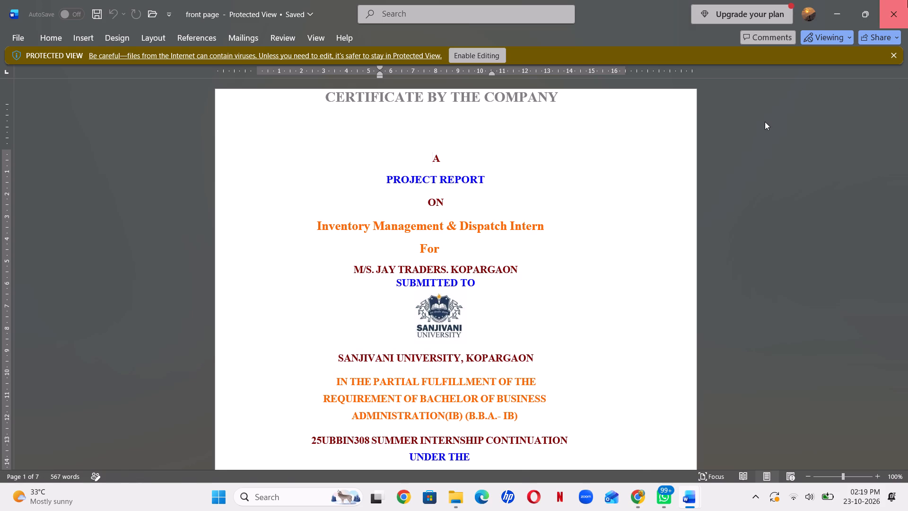
Delete the heading "CERTIFICATE BY THE COMPANY" from the title page's header and return to the document body.
scroll(728, 271, up, 10)
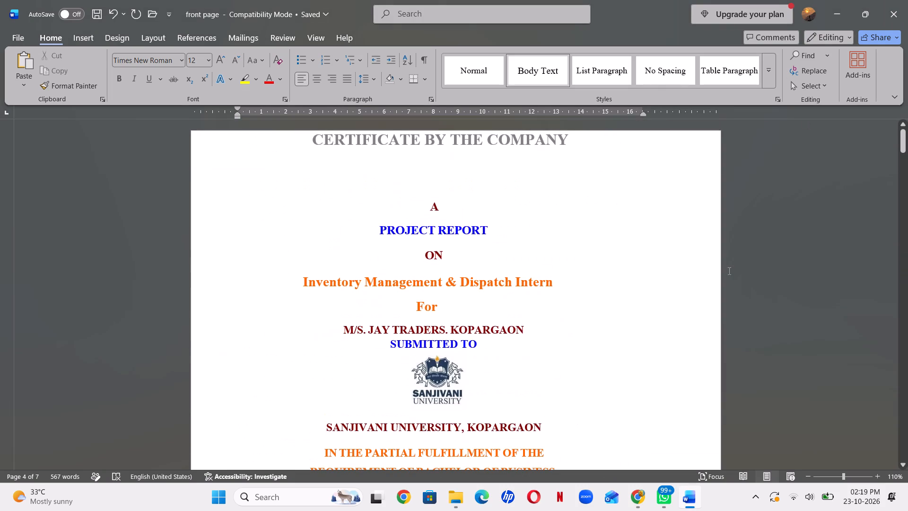
click(510, 134)
double_click(506, 141)
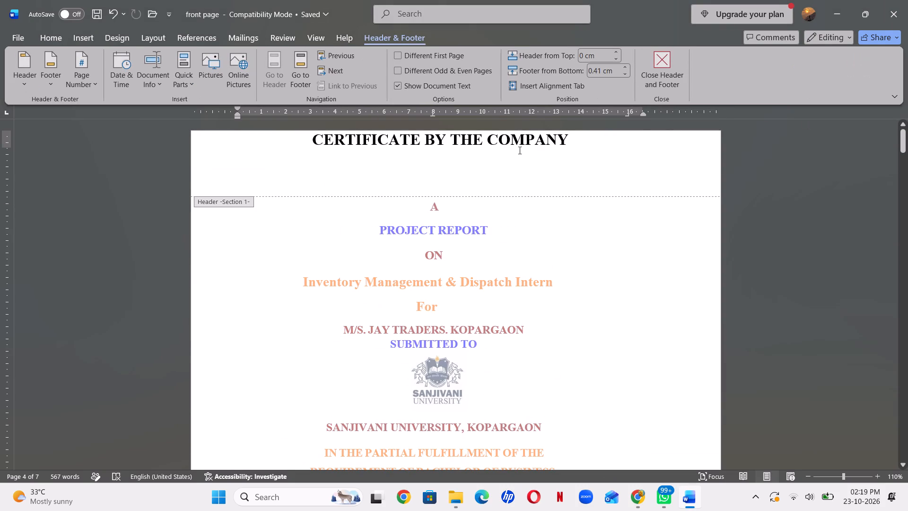
key(ctrl+a)
key(BackSpace)
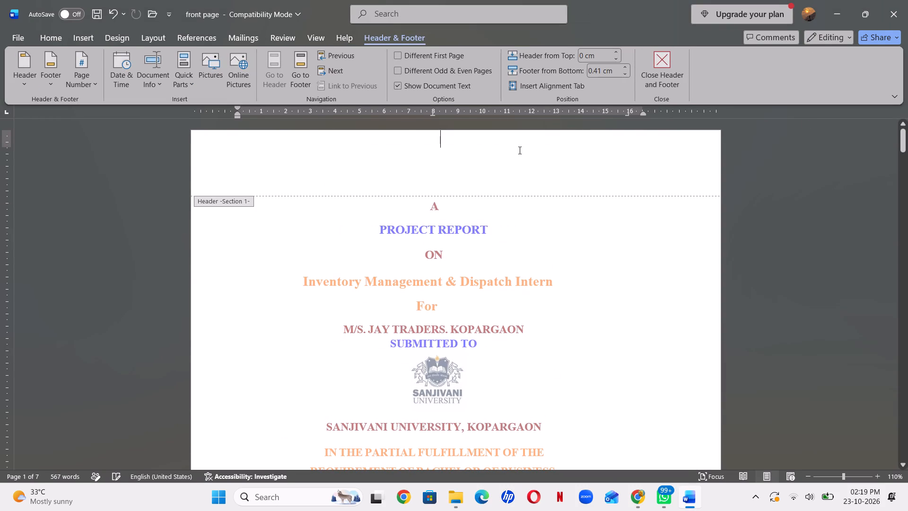
key(ctrl+a)
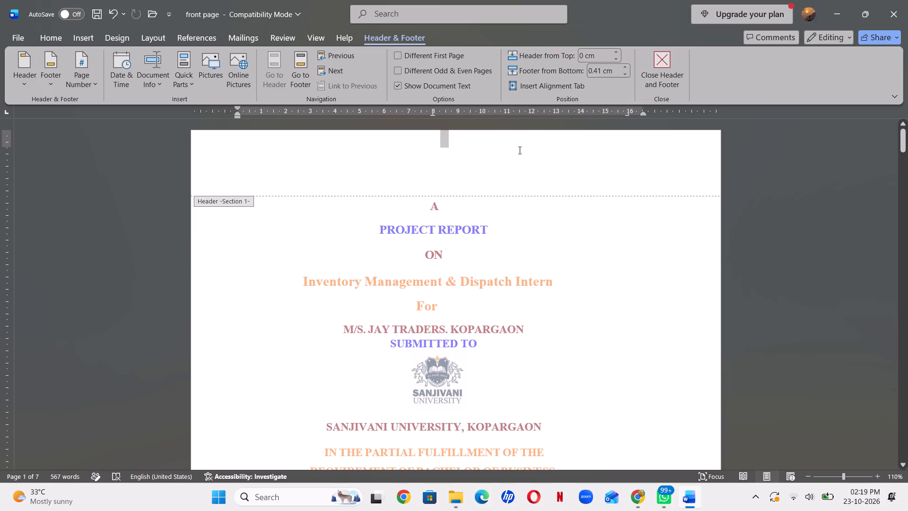
scroll(568, 223, down, 4)
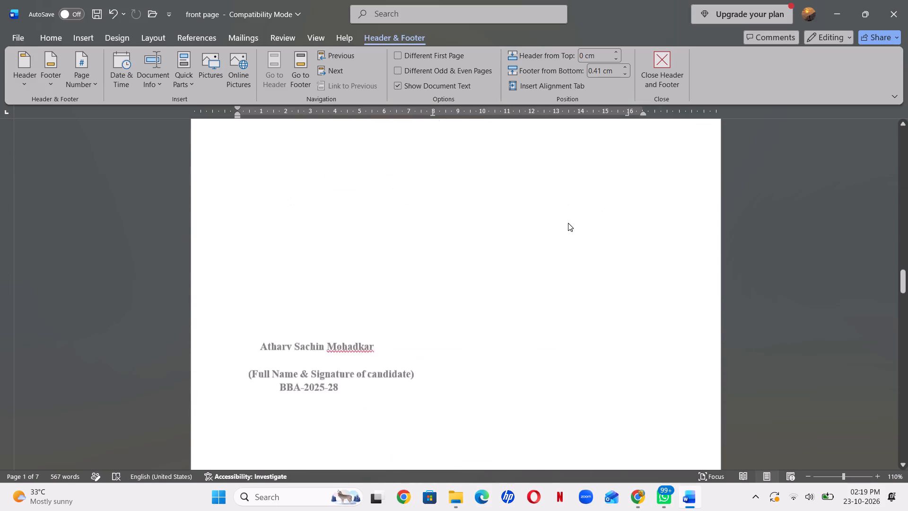
click(771, 258)
double_click(771, 258)
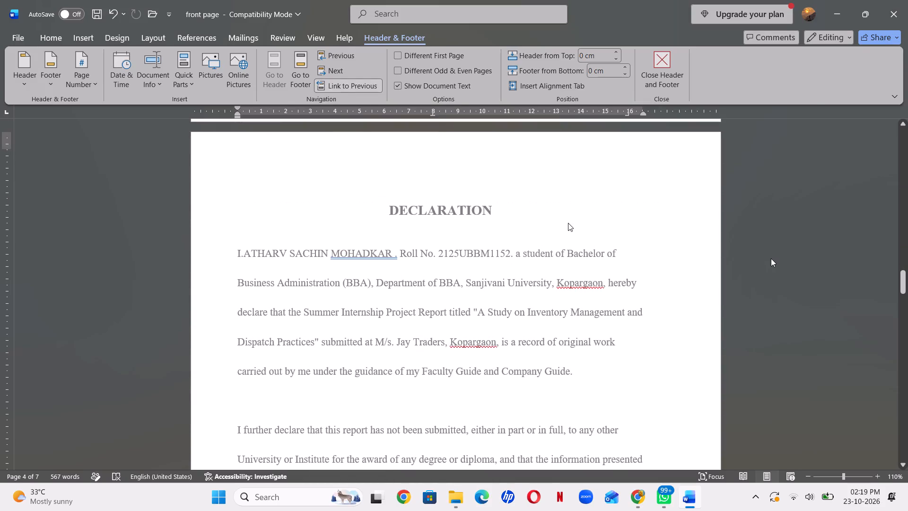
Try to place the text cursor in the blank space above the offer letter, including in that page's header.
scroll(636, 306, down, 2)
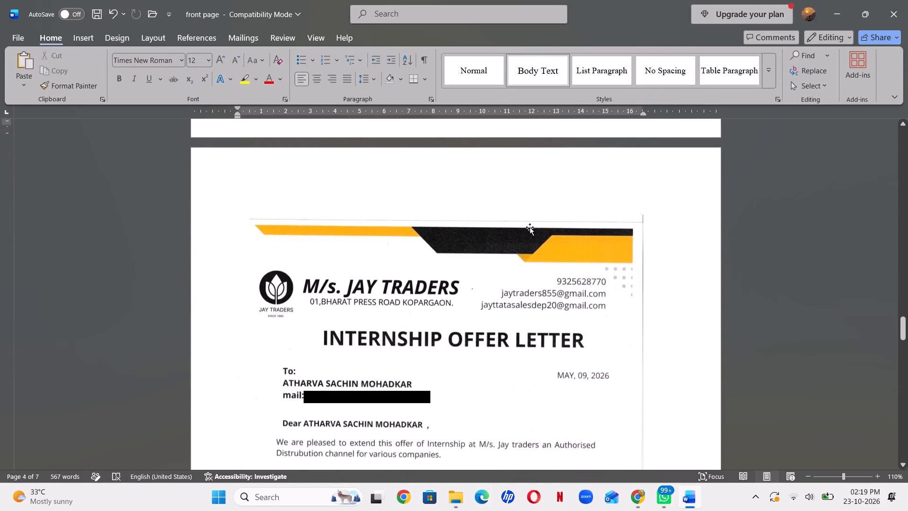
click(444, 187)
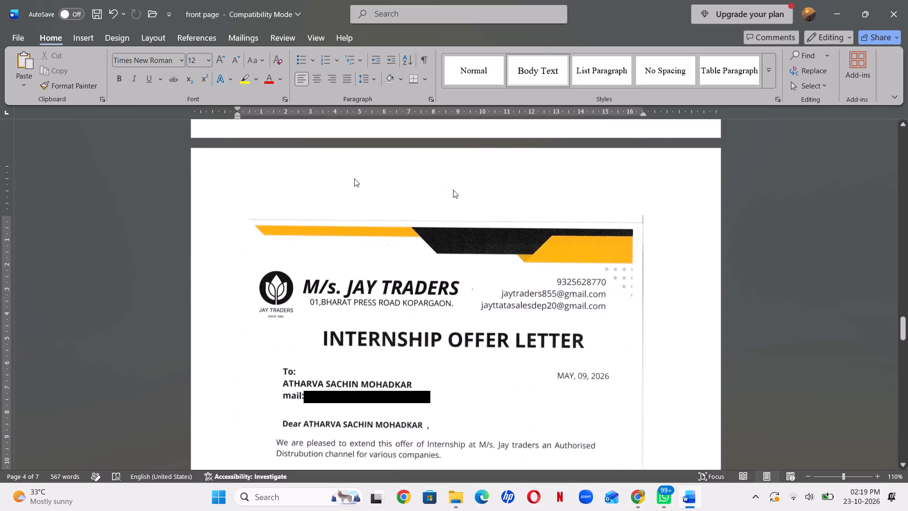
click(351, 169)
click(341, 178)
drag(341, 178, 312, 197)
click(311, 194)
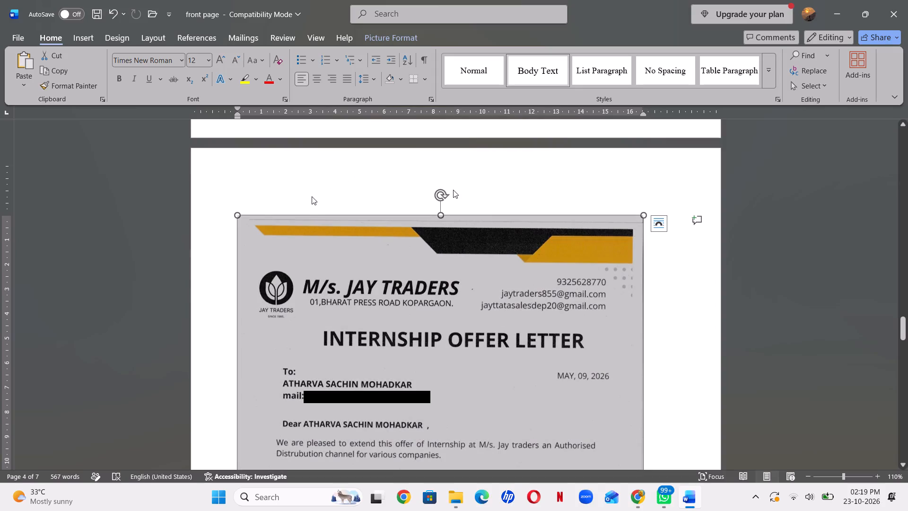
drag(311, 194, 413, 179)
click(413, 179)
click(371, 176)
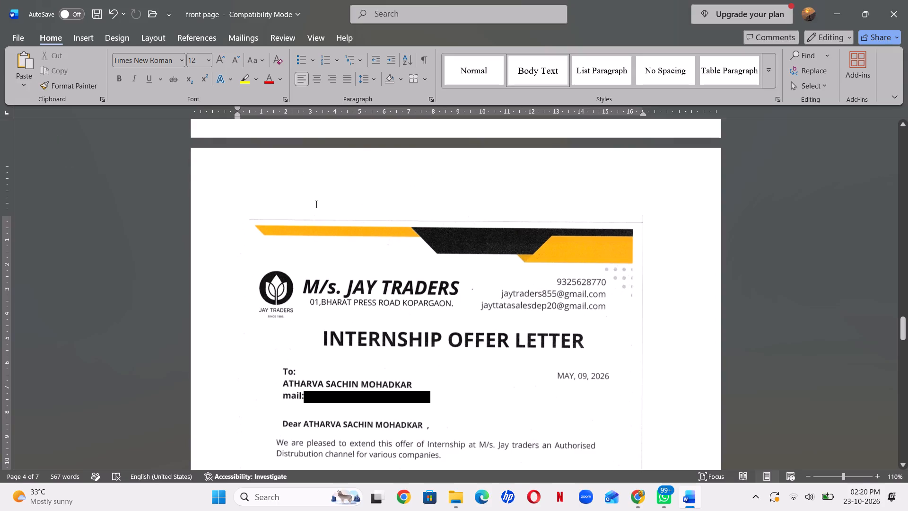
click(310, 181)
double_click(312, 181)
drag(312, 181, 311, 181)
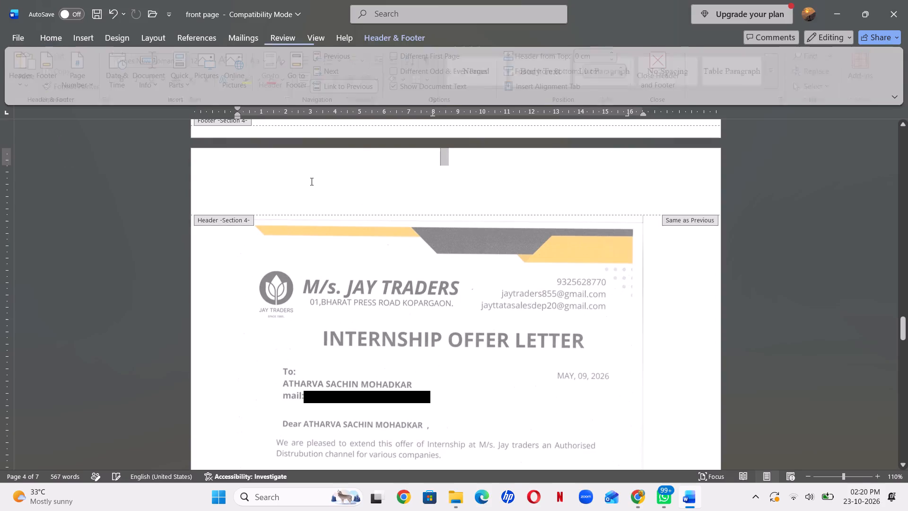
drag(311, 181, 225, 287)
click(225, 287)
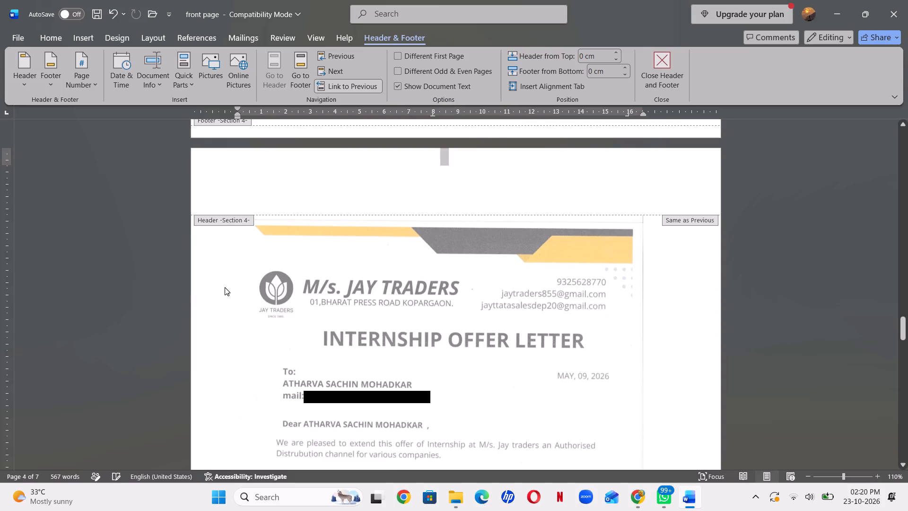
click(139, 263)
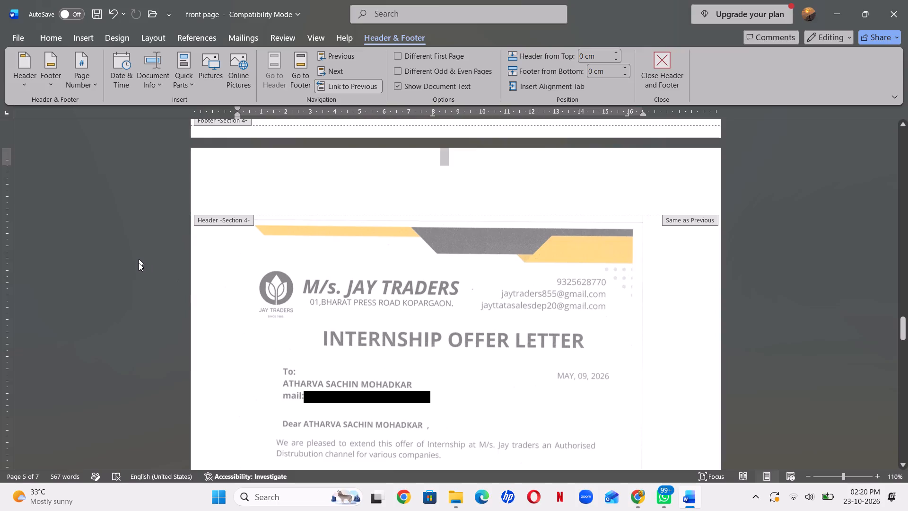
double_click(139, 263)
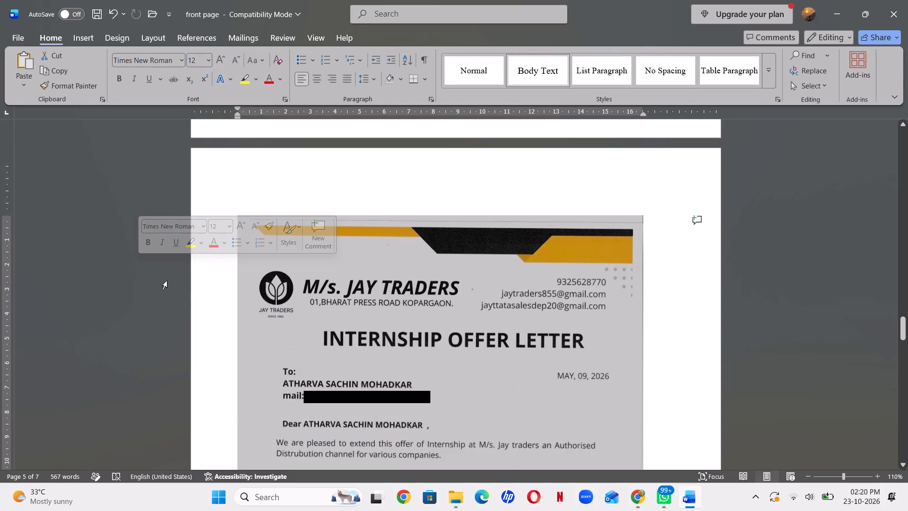
Select the offer letter picture on the page after the Declaration.
click(242, 312)
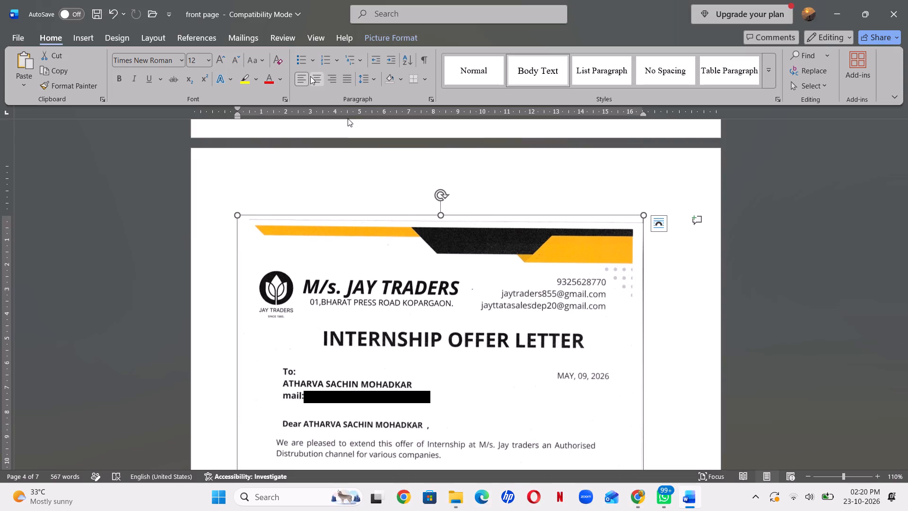
Center-align the paragraph holding the offer letter picture on the page after the Declaration, leaving the picture deselected.
click(310, 77)
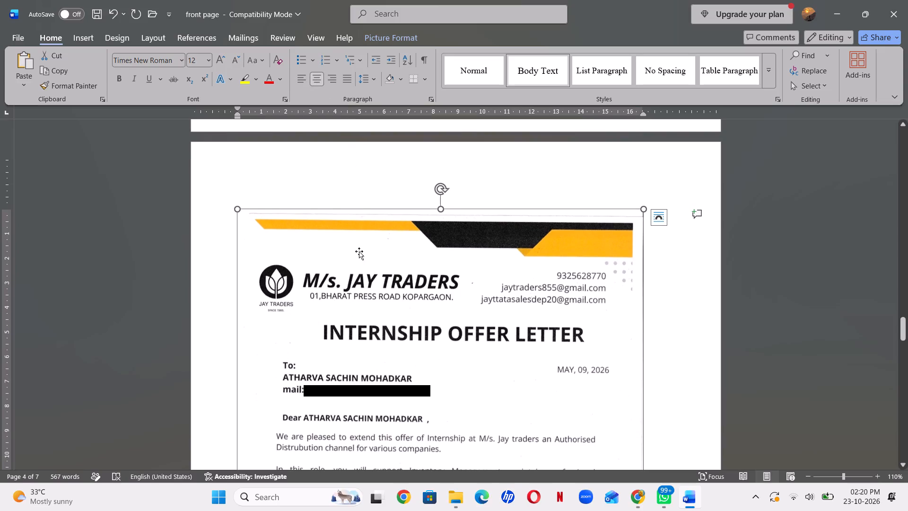
triple_click(359, 253)
triple_click(359, 253)
click(359, 253)
drag(359, 253, 328, 239)
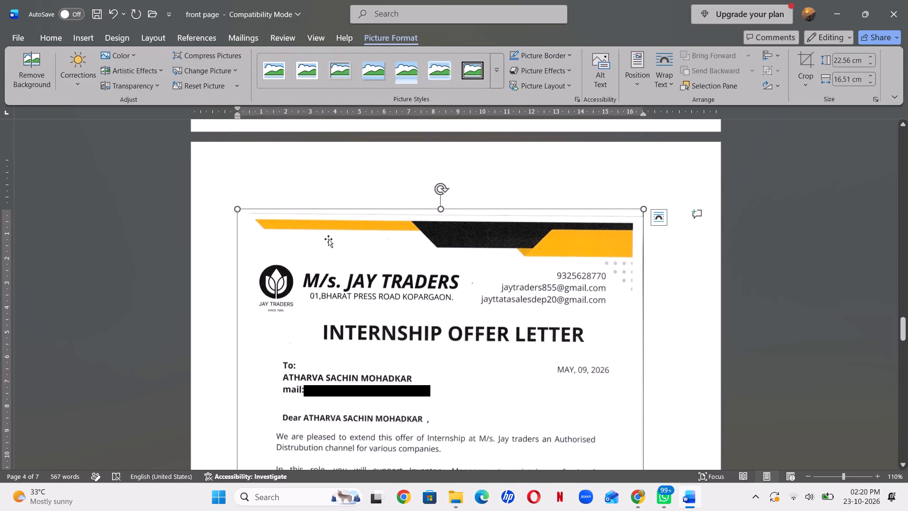
drag(328, 239, 298, 208)
triple_click(298, 208)
click(298, 208)
drag(298, 208, 230, 215)
triple_click(228, 213)
click(228, 213)
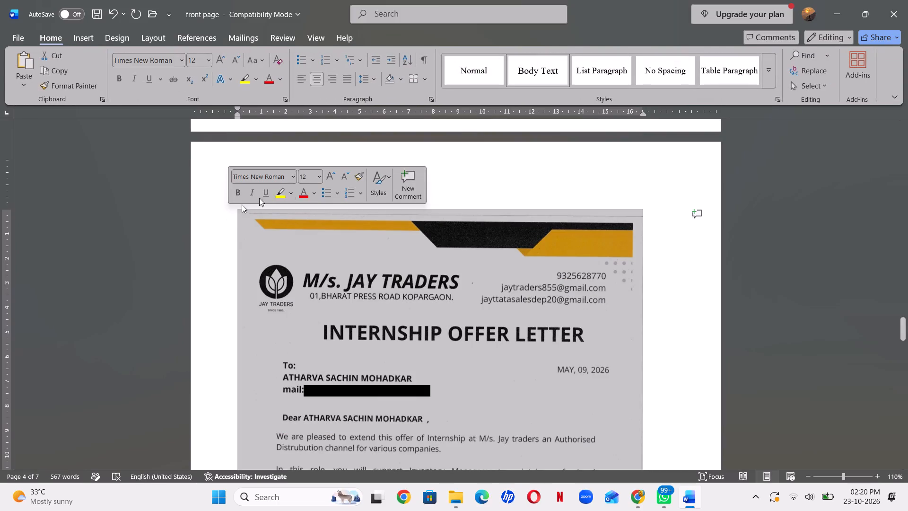
click(316, 80)
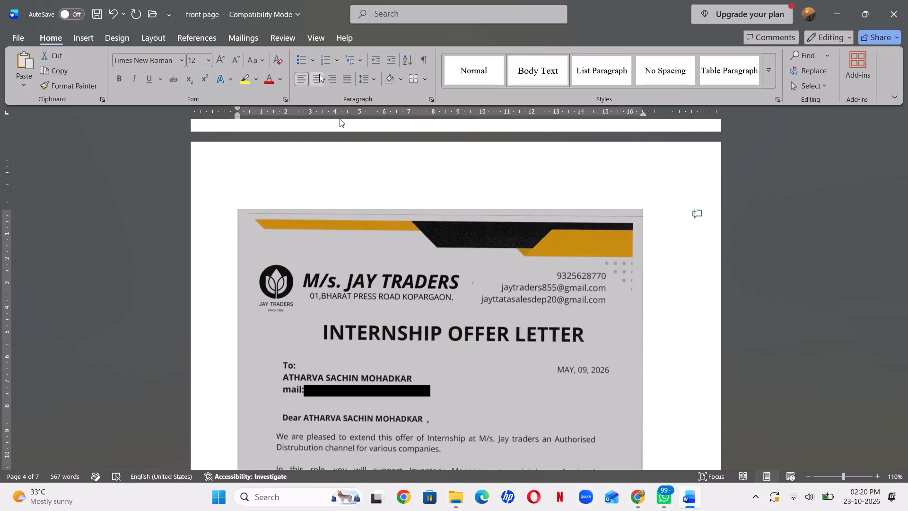
click(319, 74)
click(329, 76)
click(318, 77)
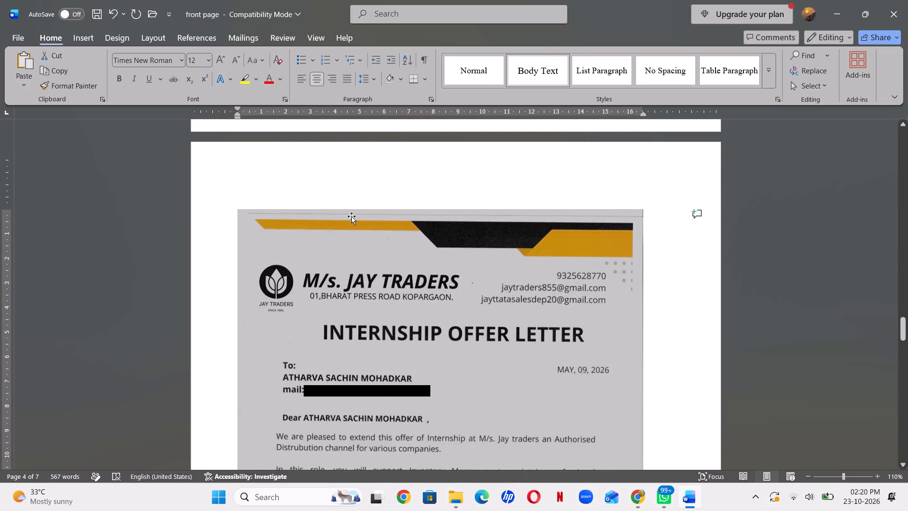
click(372, 201)
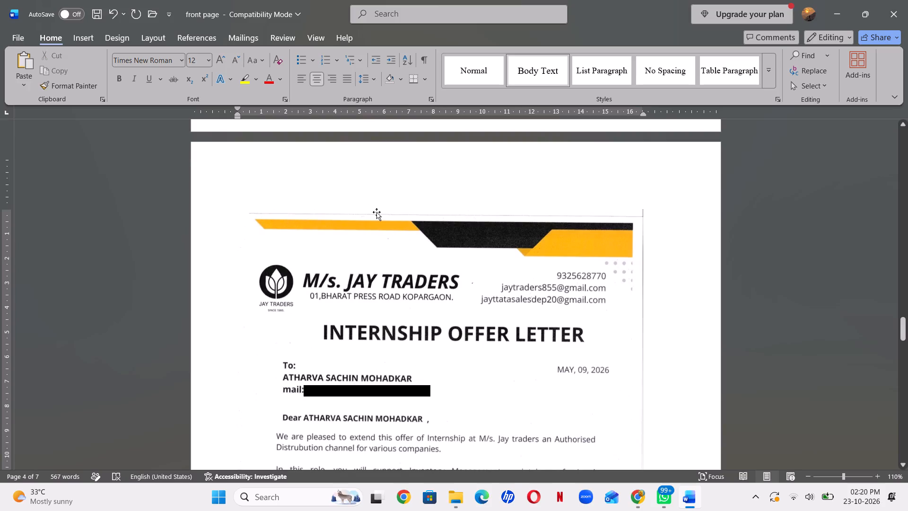
Save the front page document.
key(ctrl+s)
key(ctrl+s)
key(ctrl+s)
key(ctrl+s)
key(ctrl+s)
key(ctrl+s)
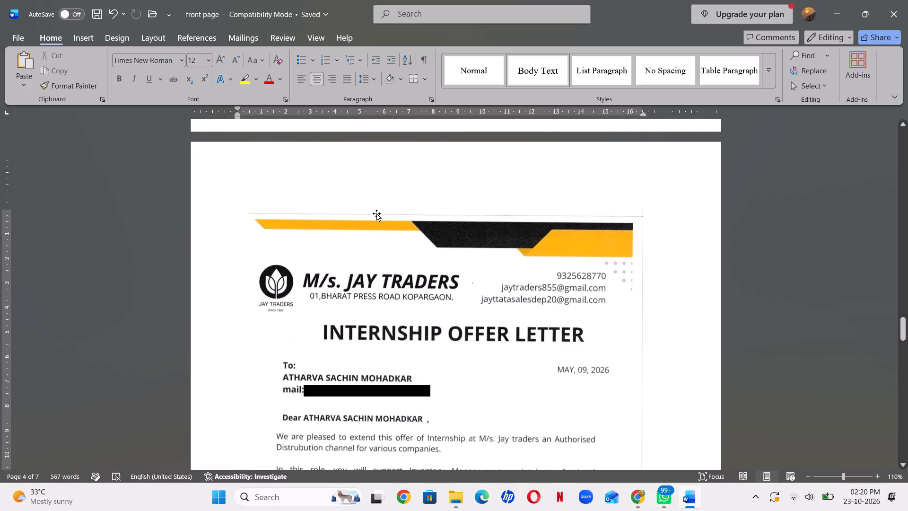
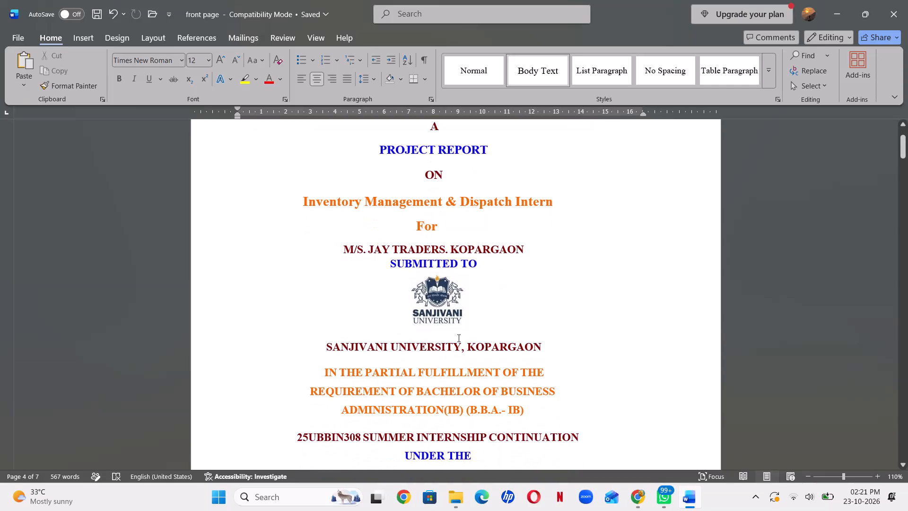
Select the title page's entire content, from the opening "A" down to the batch line "(2025-2028)".
click(458, 338)
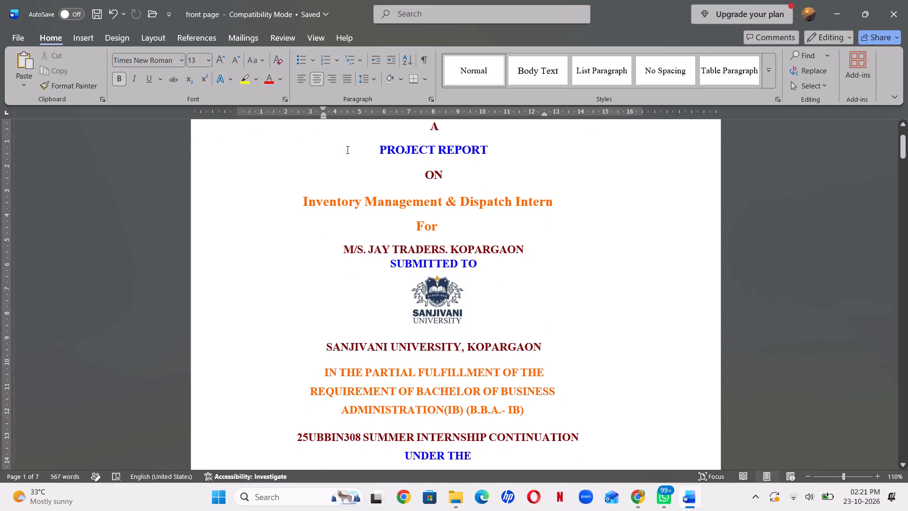
scroll(355, 156, up, 1)
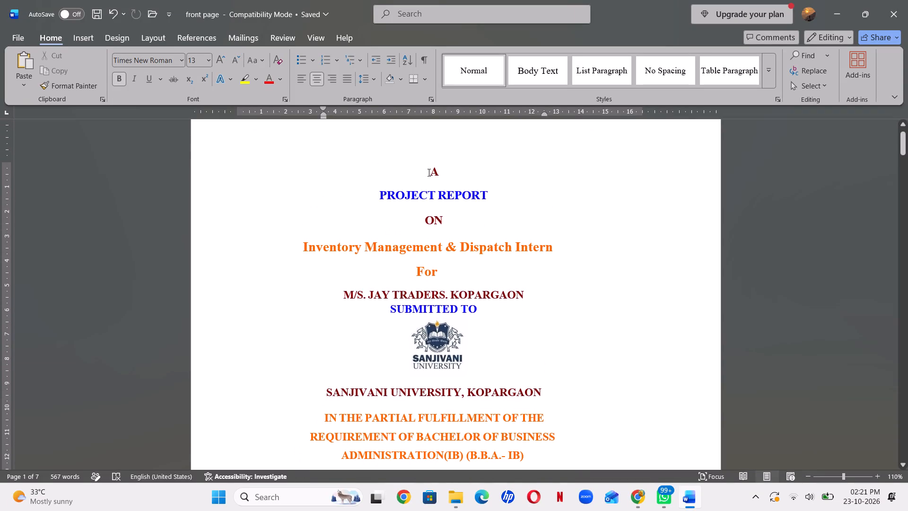
drag(428, 172, 494, 472)
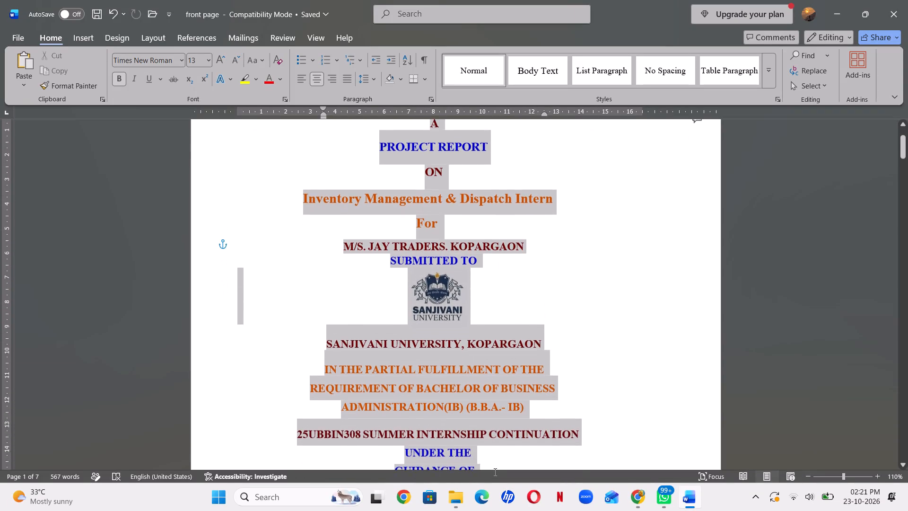
drag(494, 472, 506, 416)
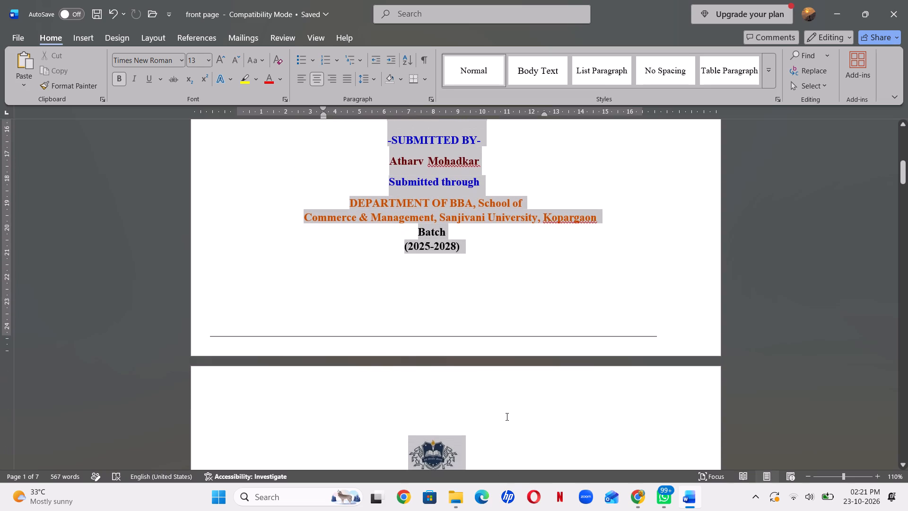
drag(506, 416, 510, 394)
drag(510, 394, 531, 385)
scroll(531, 385, up, 1)
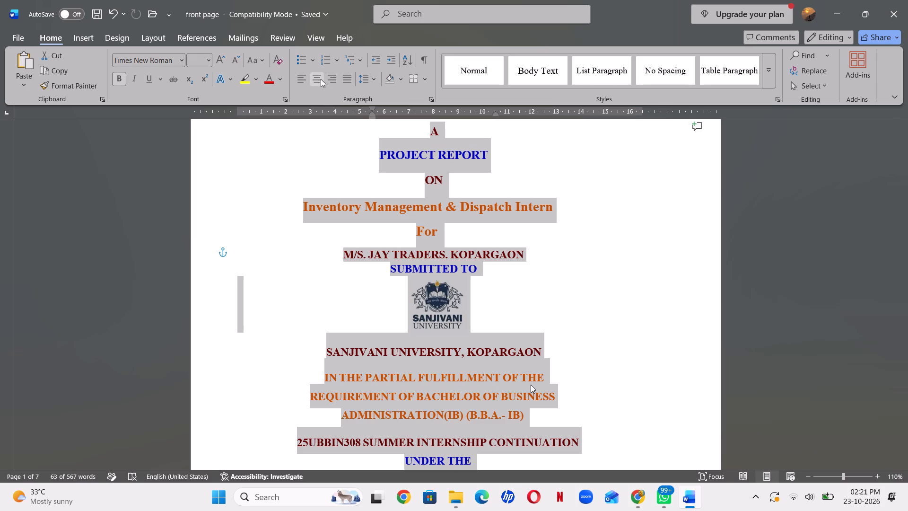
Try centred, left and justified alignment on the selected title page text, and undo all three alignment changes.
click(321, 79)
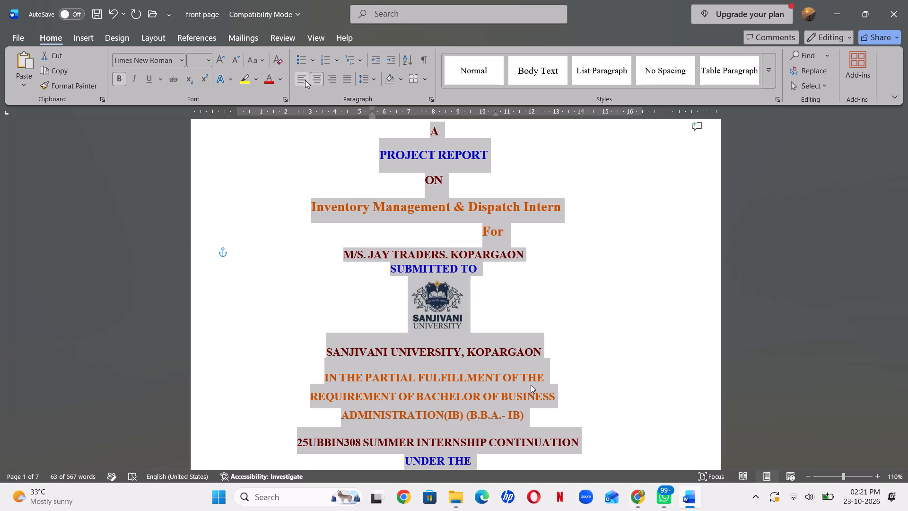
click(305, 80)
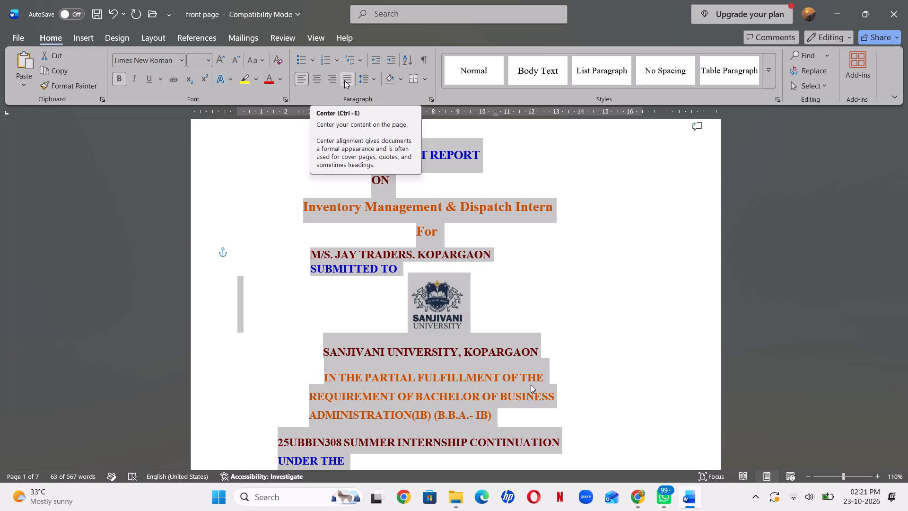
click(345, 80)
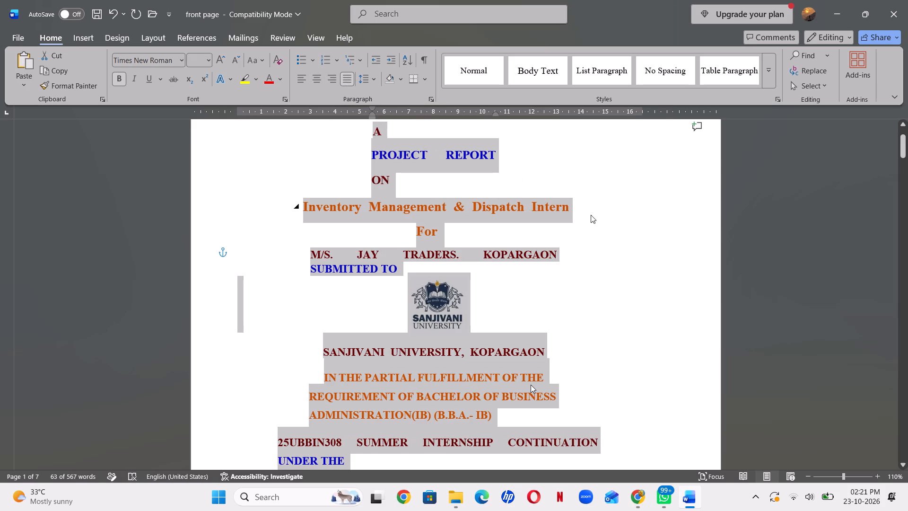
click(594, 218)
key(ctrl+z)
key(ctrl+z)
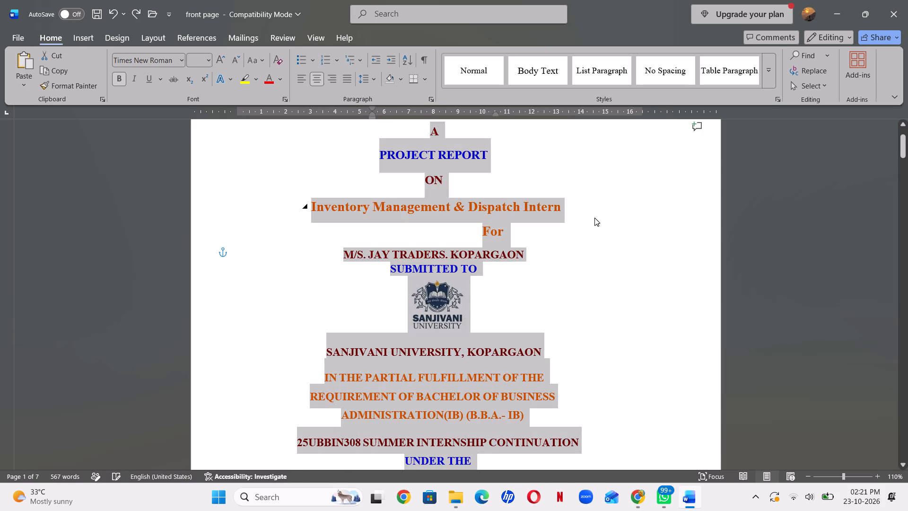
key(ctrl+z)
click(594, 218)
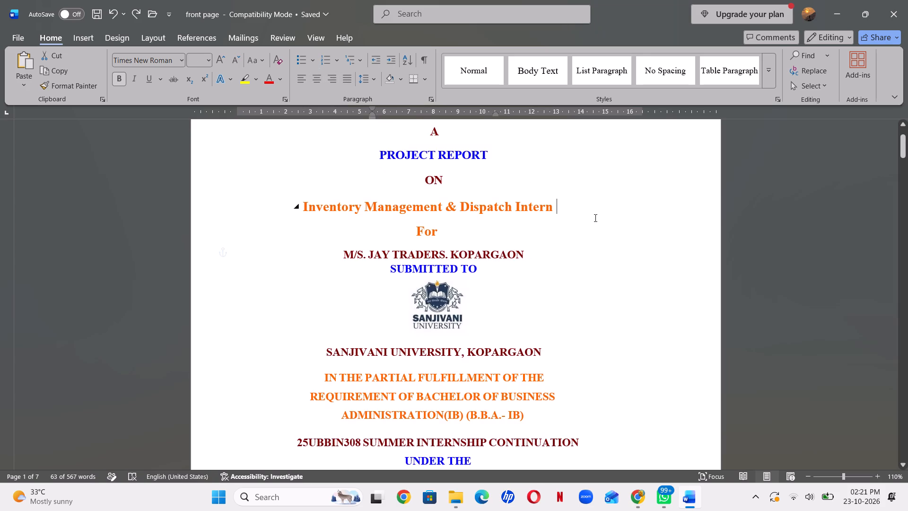
Save the front page document.
key(ctrl+s)
key(ctrl+s)
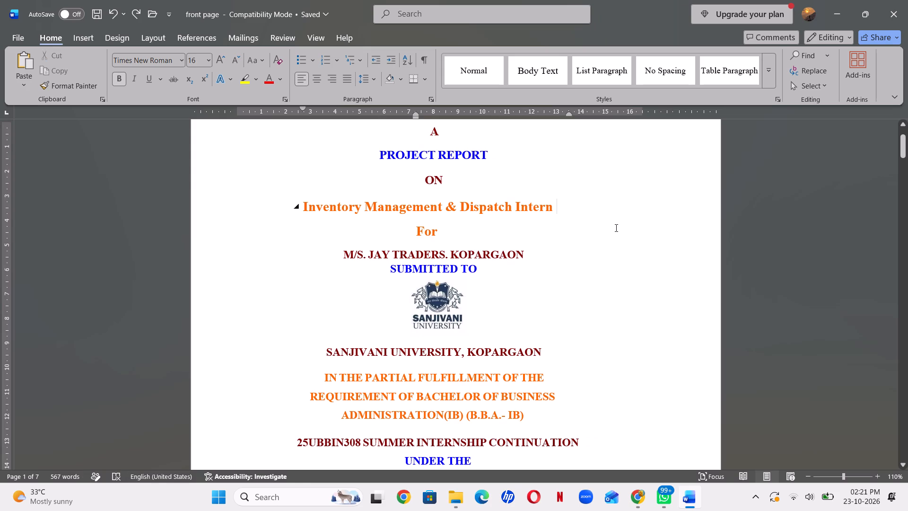